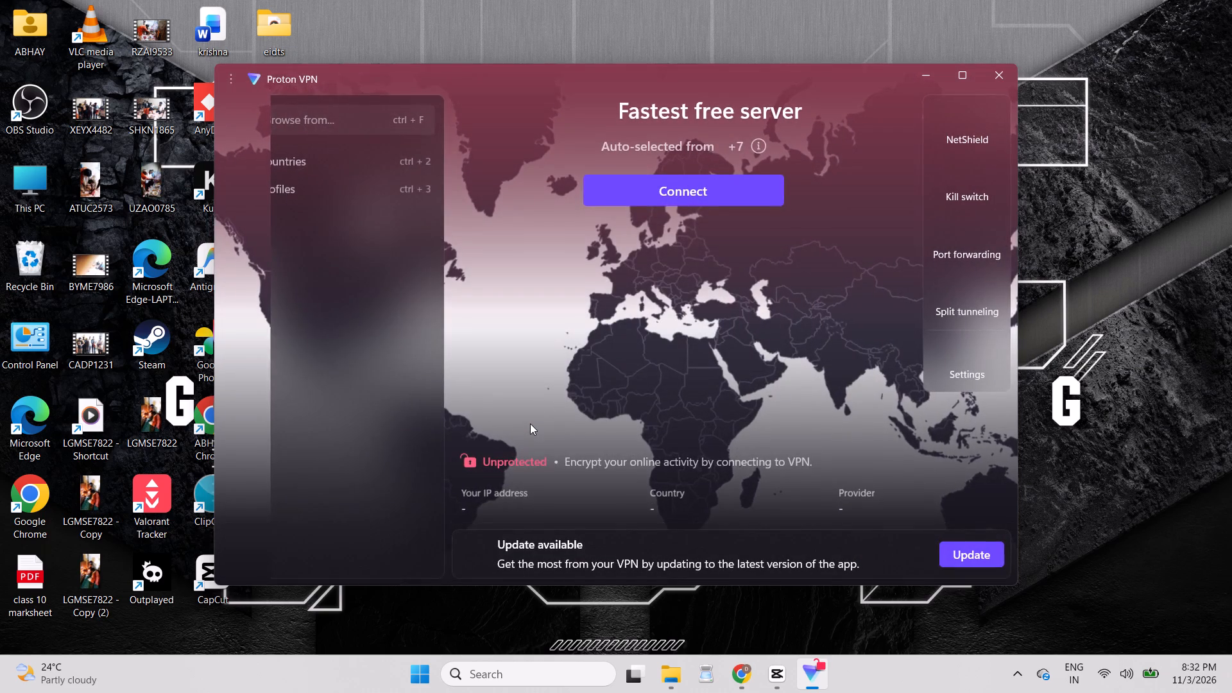
Dismiss the Proton VPN welcome screen and connect to the fastest free server, leaving the VPN minimized.
left_click(599, 495)
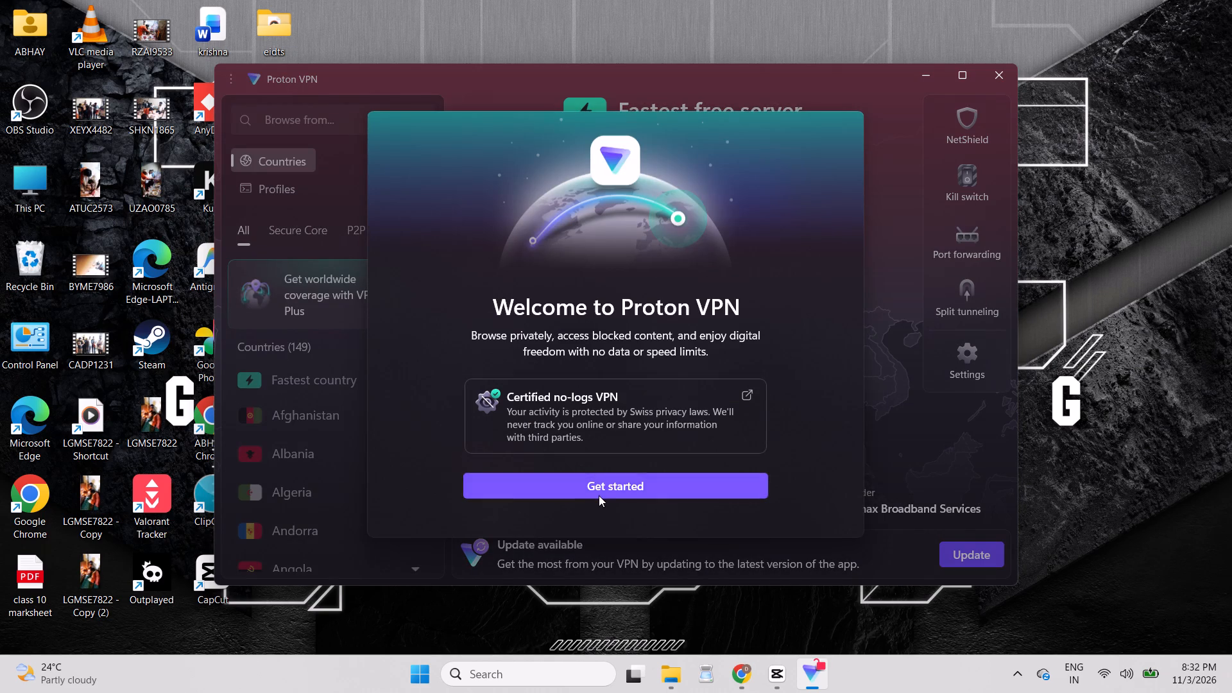
left_click(713, 186)
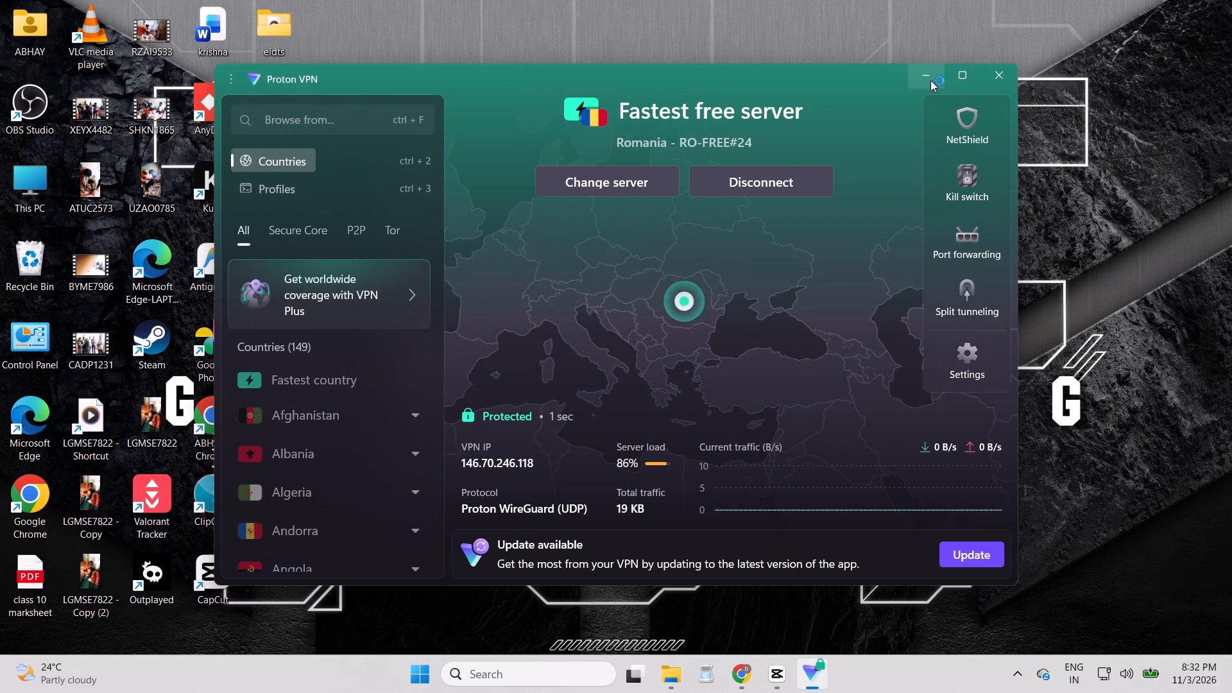
left_click(930, 80)
Switch to CapCut and try to open AI video and AI image, retrying the content that failed to load.
left_click(775, 681)
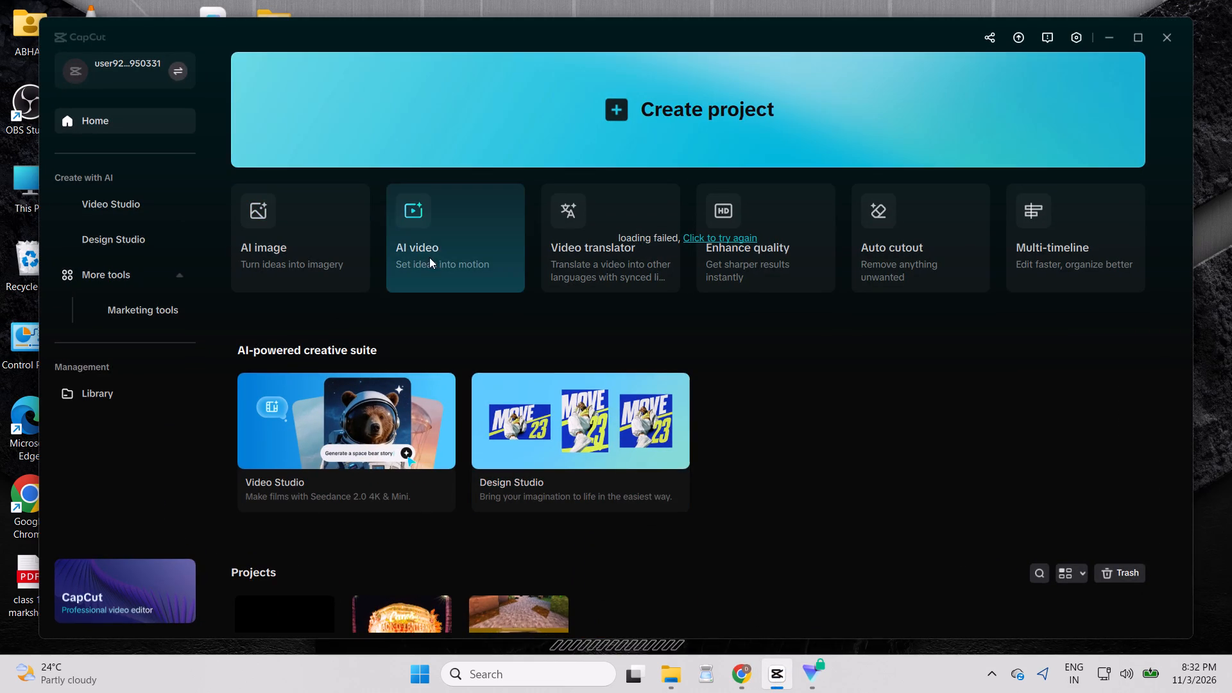
left_click(458, 224)
left_click(719, 242)
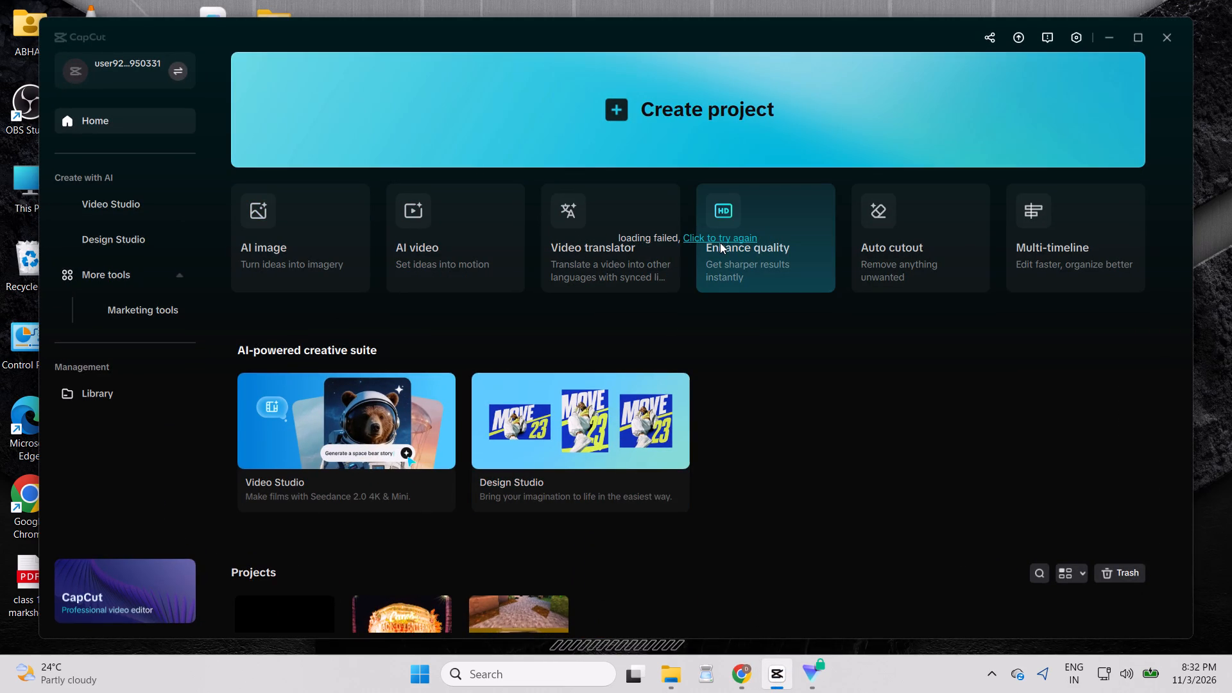
left_click(722, 236)
double_click(442, 244)
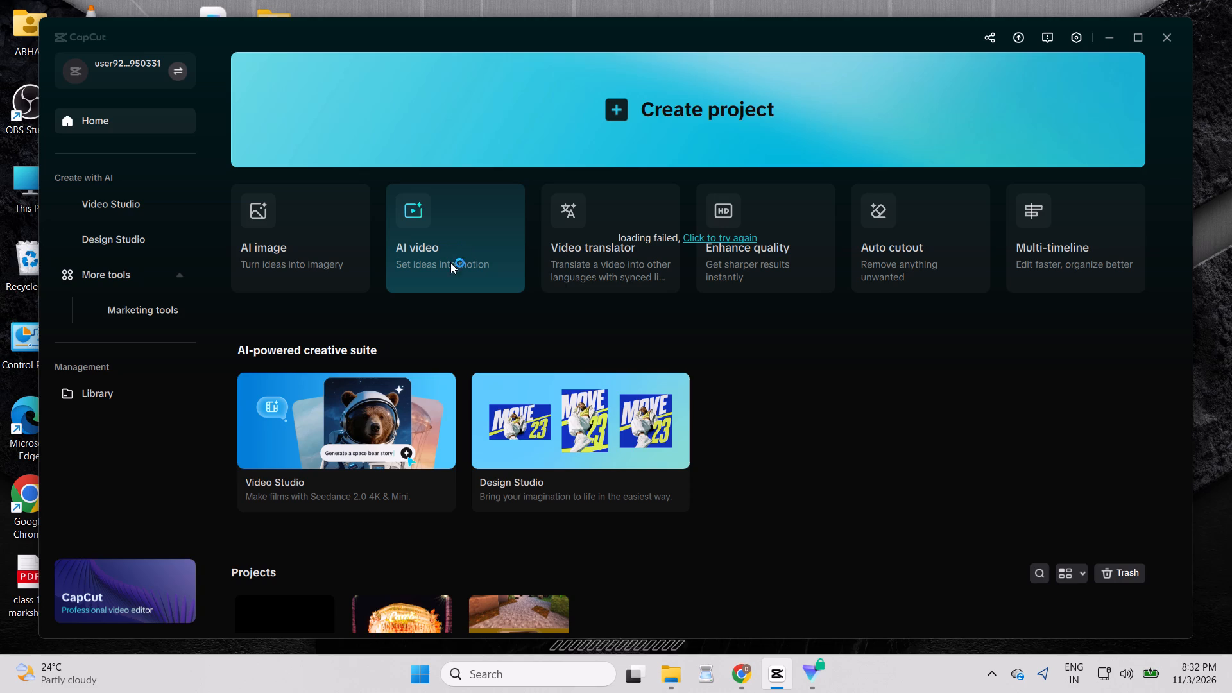
scroll(475, 262, "up", 2)
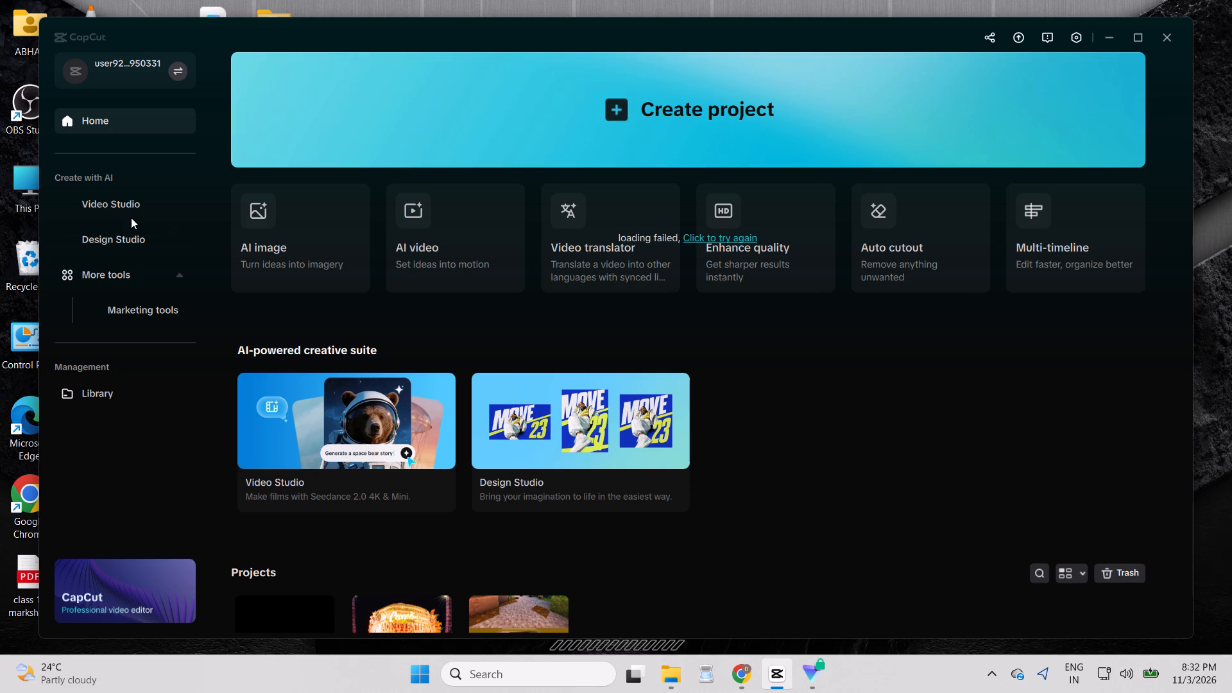
double_click(330, 231)
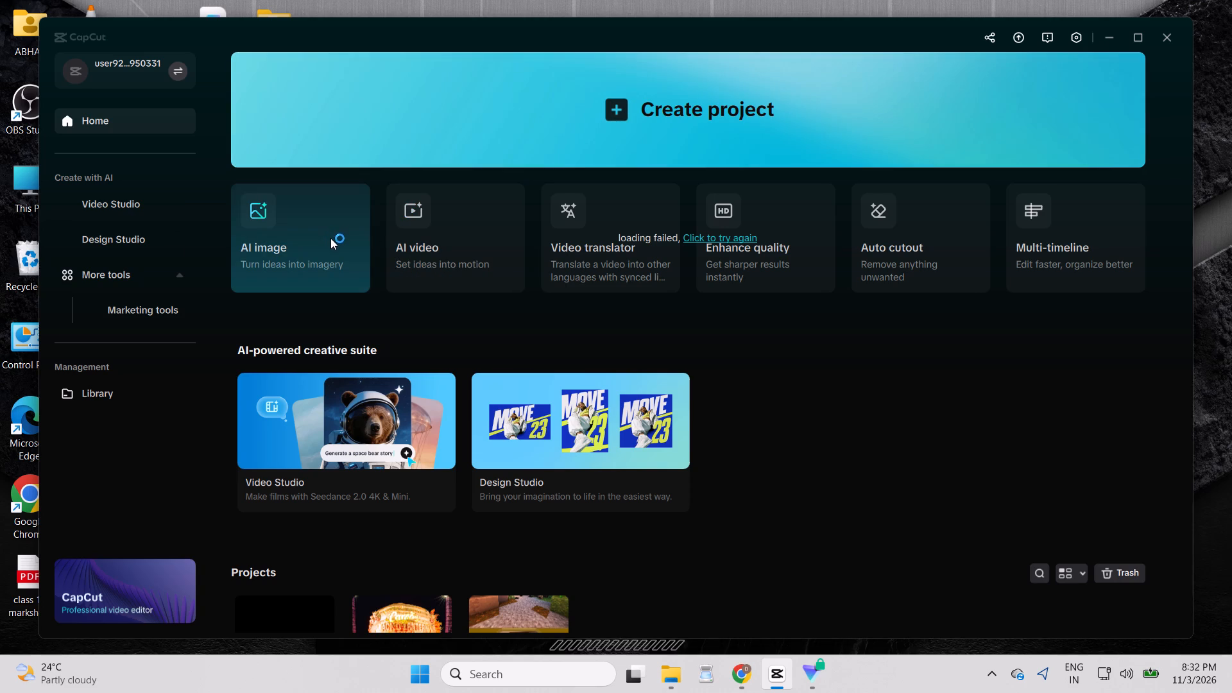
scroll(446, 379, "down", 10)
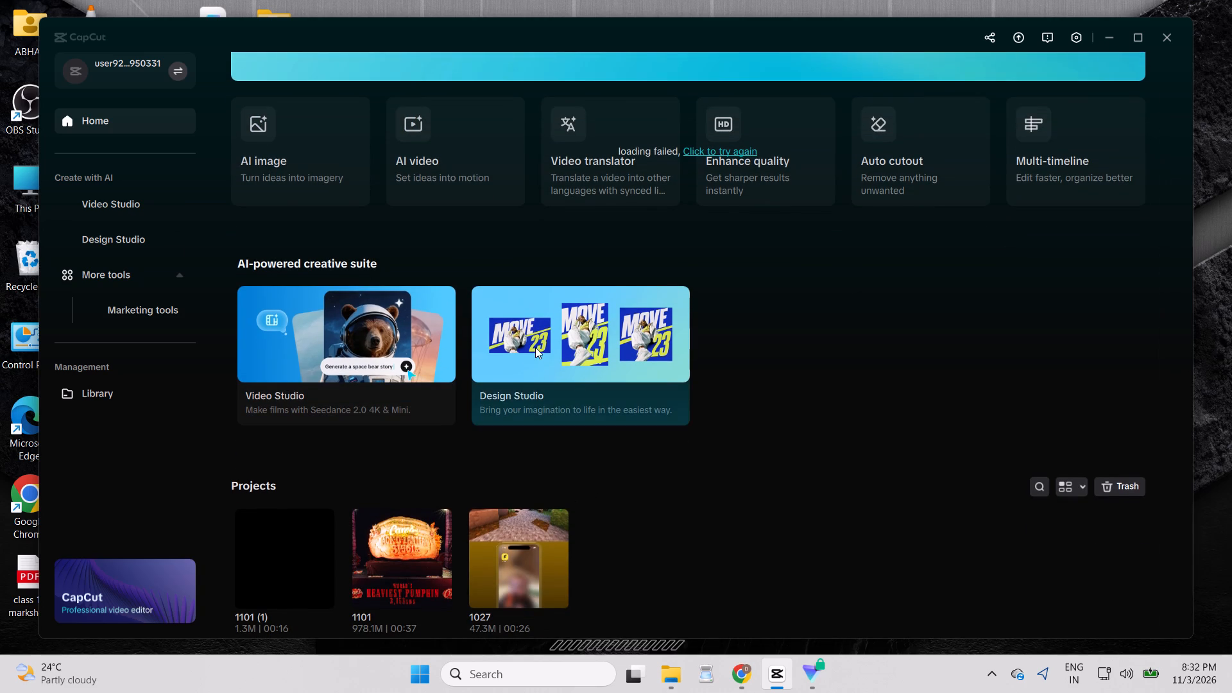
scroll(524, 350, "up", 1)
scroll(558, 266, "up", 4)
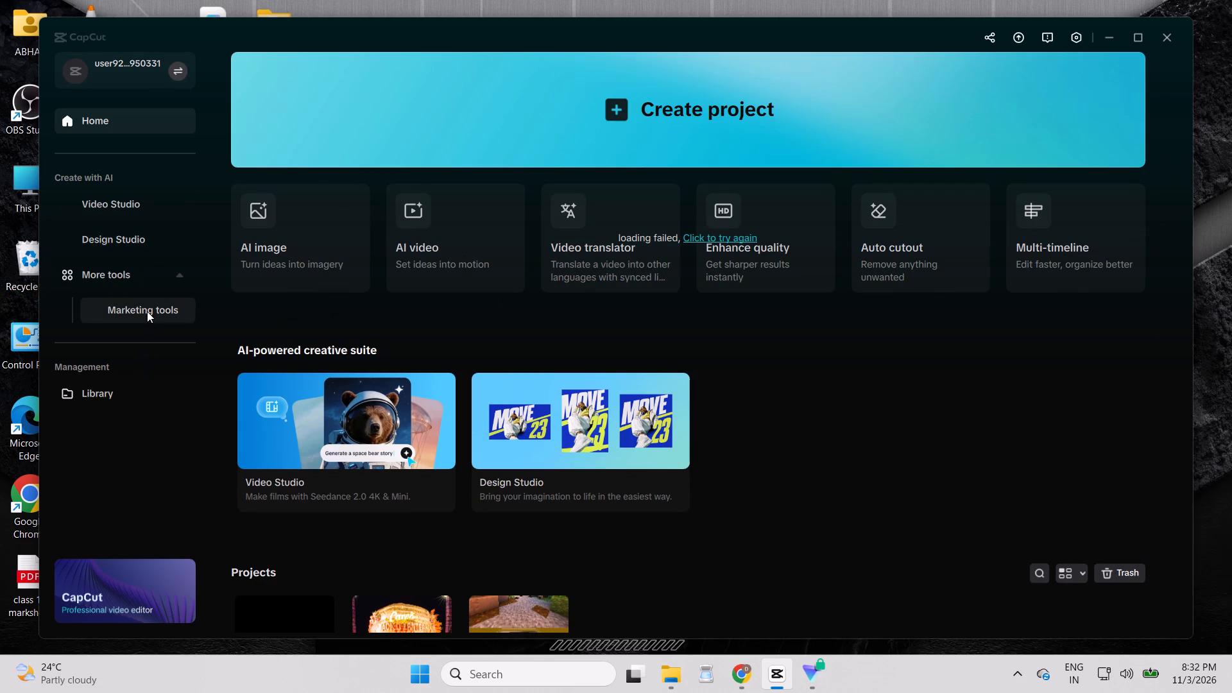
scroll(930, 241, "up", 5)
Create a new CapCut project and minimize its editor window.
left_click(661, 146)
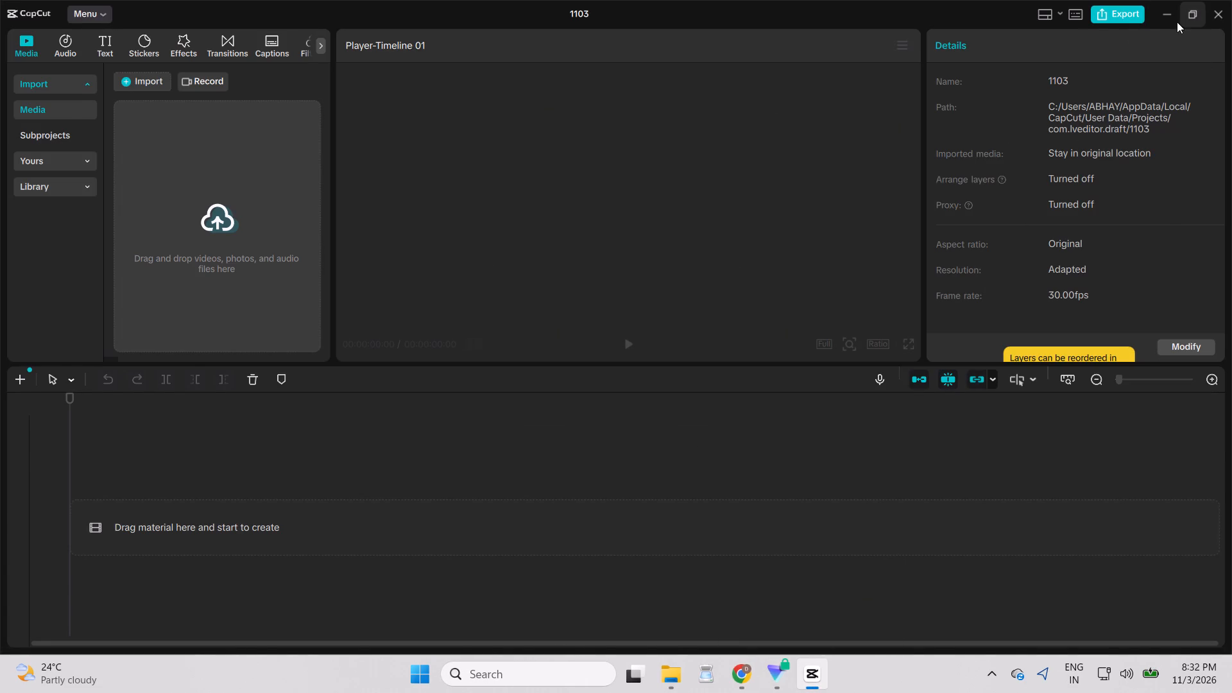
left_click(1158, 11)
Switch to Google Chrome, search the web for capcut in a new tab, and open the CapCut Official result.
left_click(748, 680)
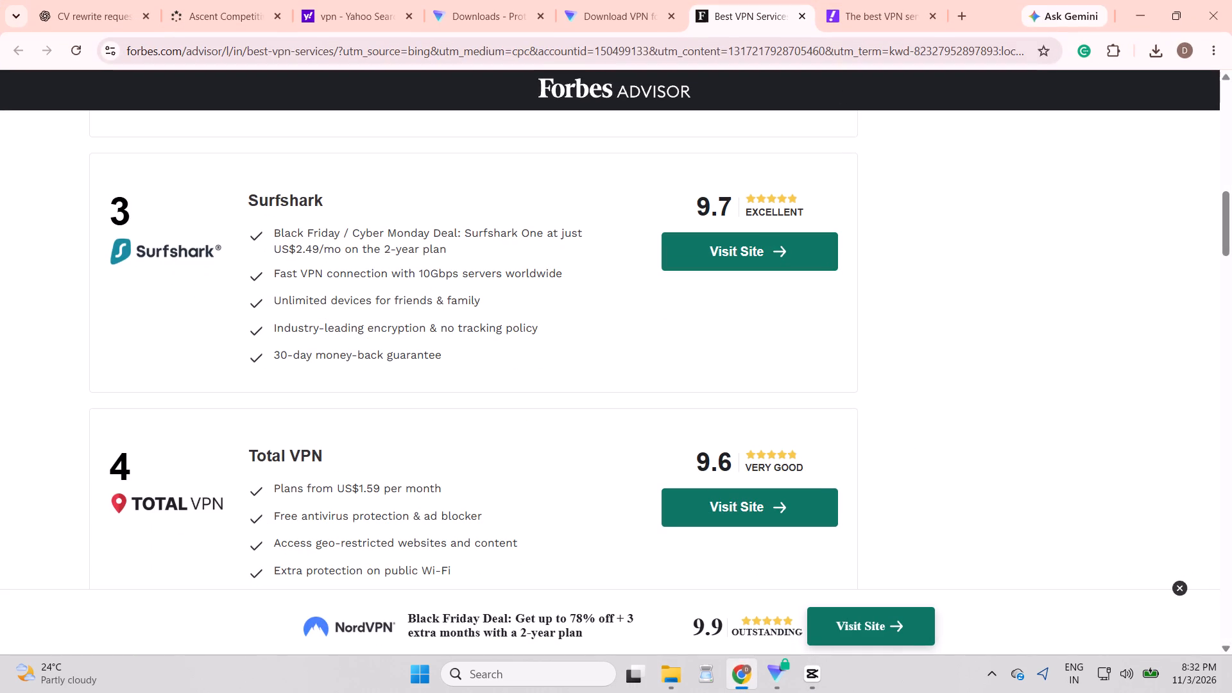
left_click(961, 11)
key("space")
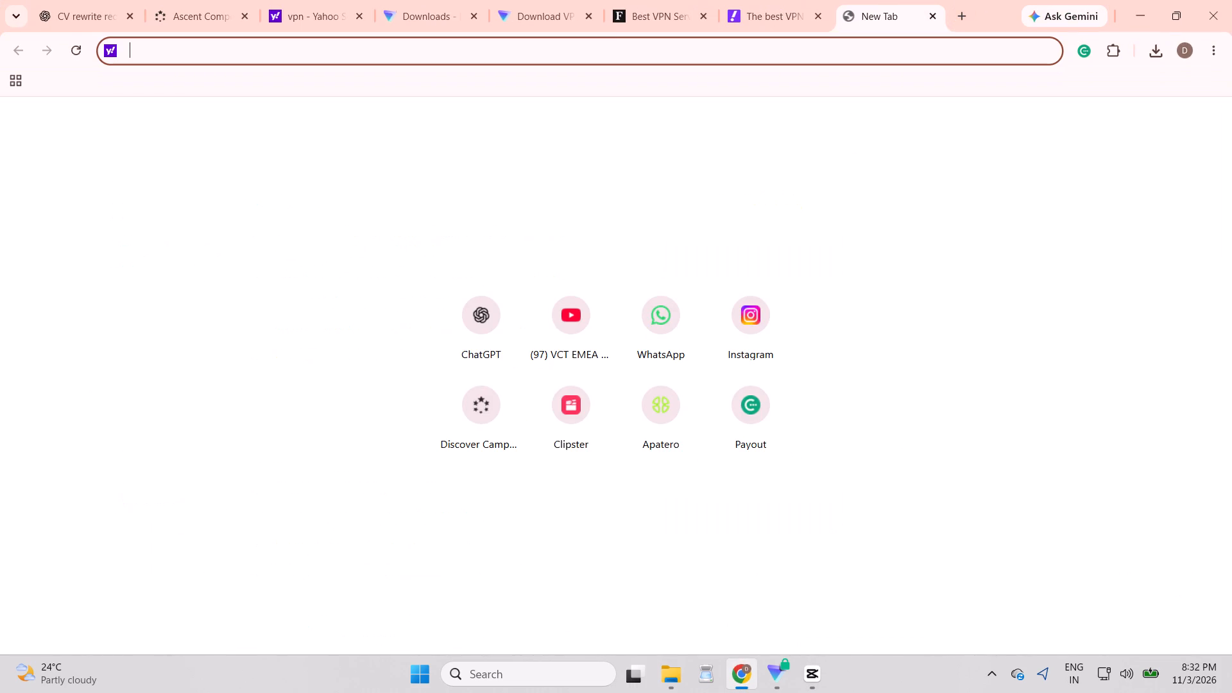
key("BackSpace")
type("cap")
type("cut")
key("Return")
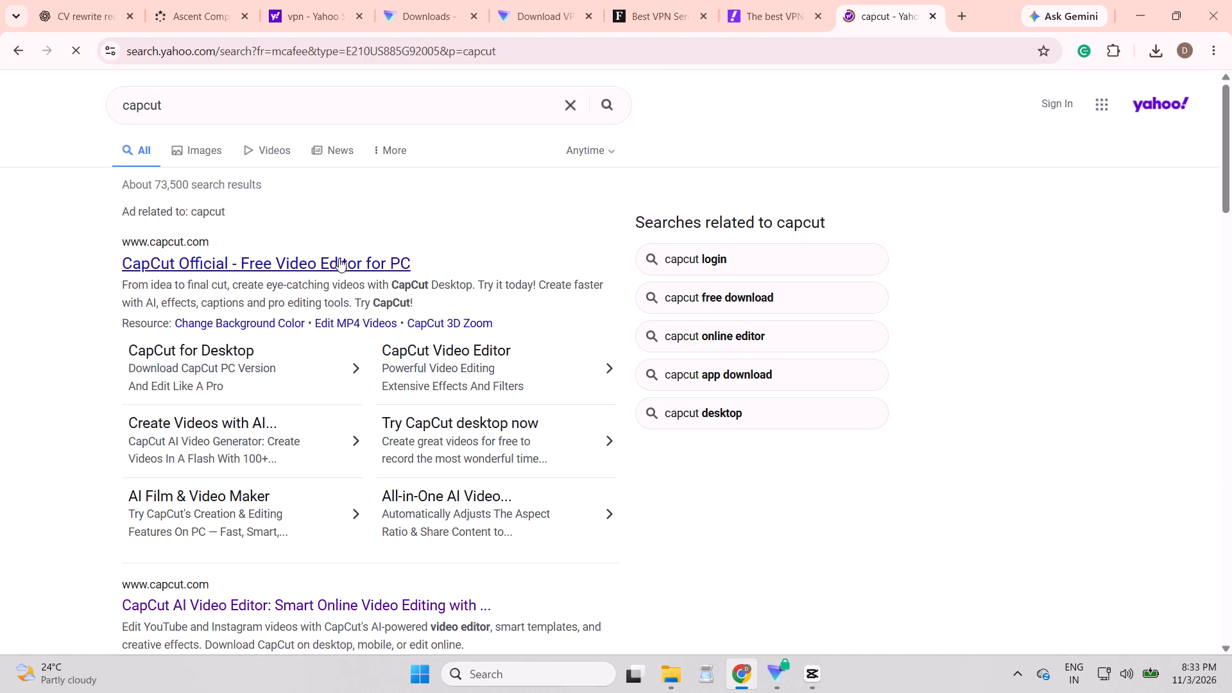
left_click(326, 261)
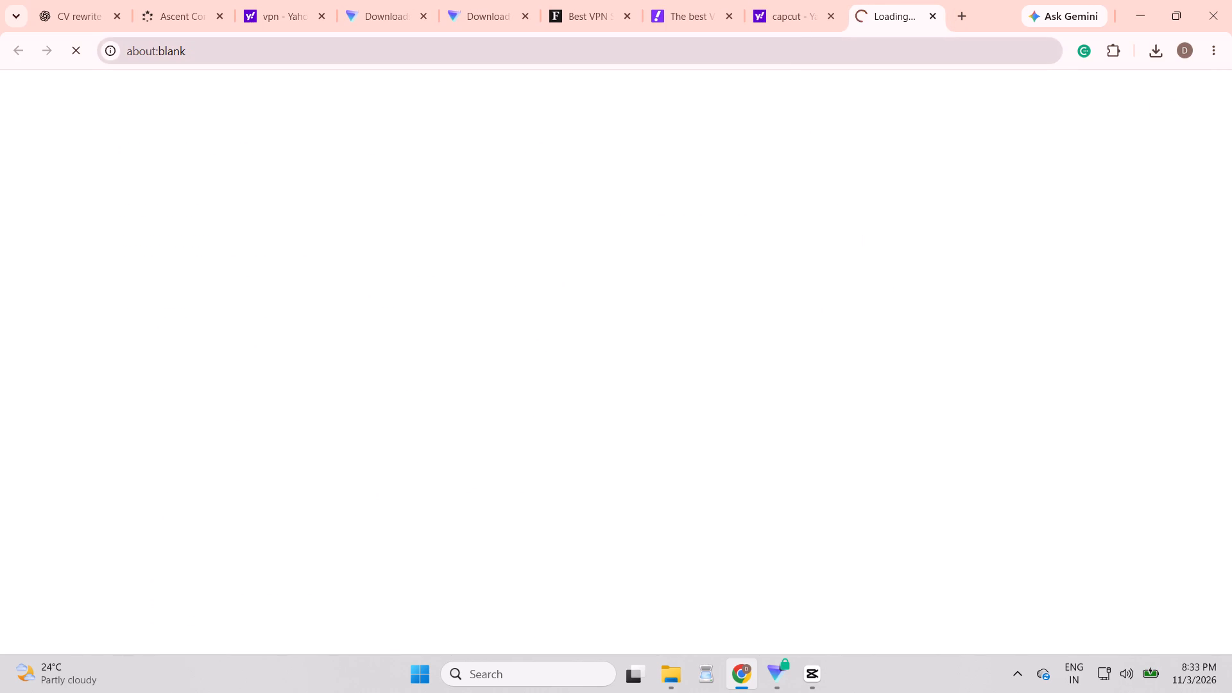
Return to the capcut search results and look through the listed CapCut pages.
left_click(771, 15)
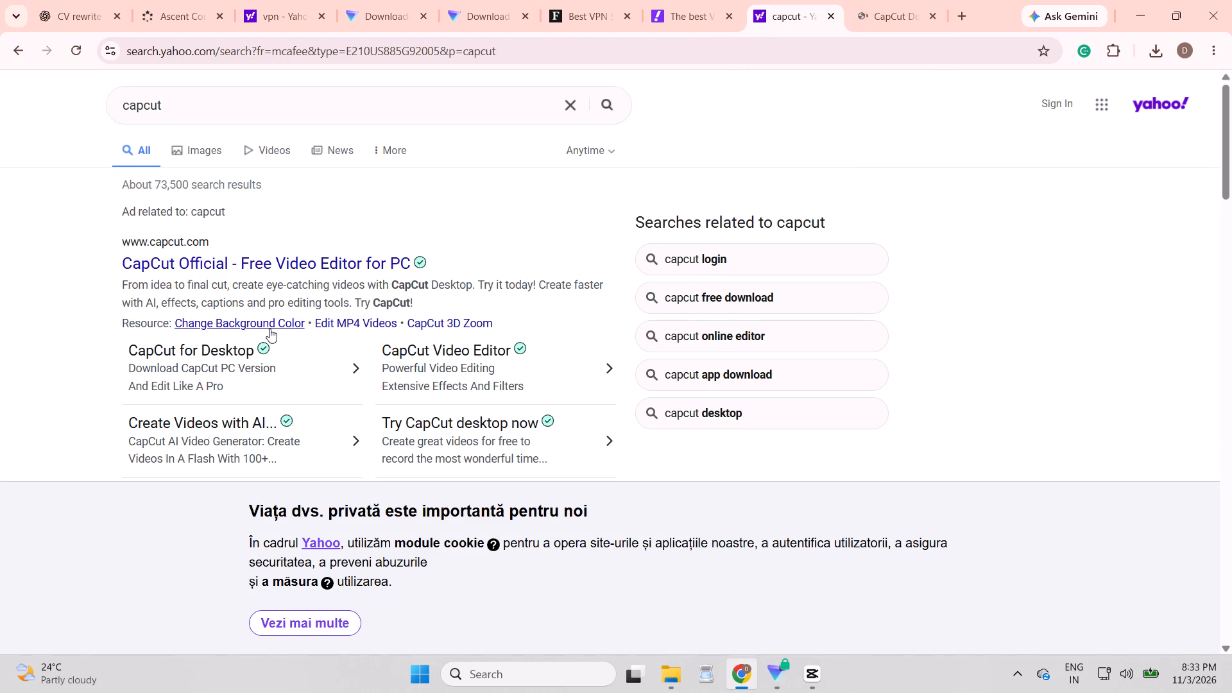
scroll(269, 325, "down", 1)
scroll(339, 415, "down", 1)
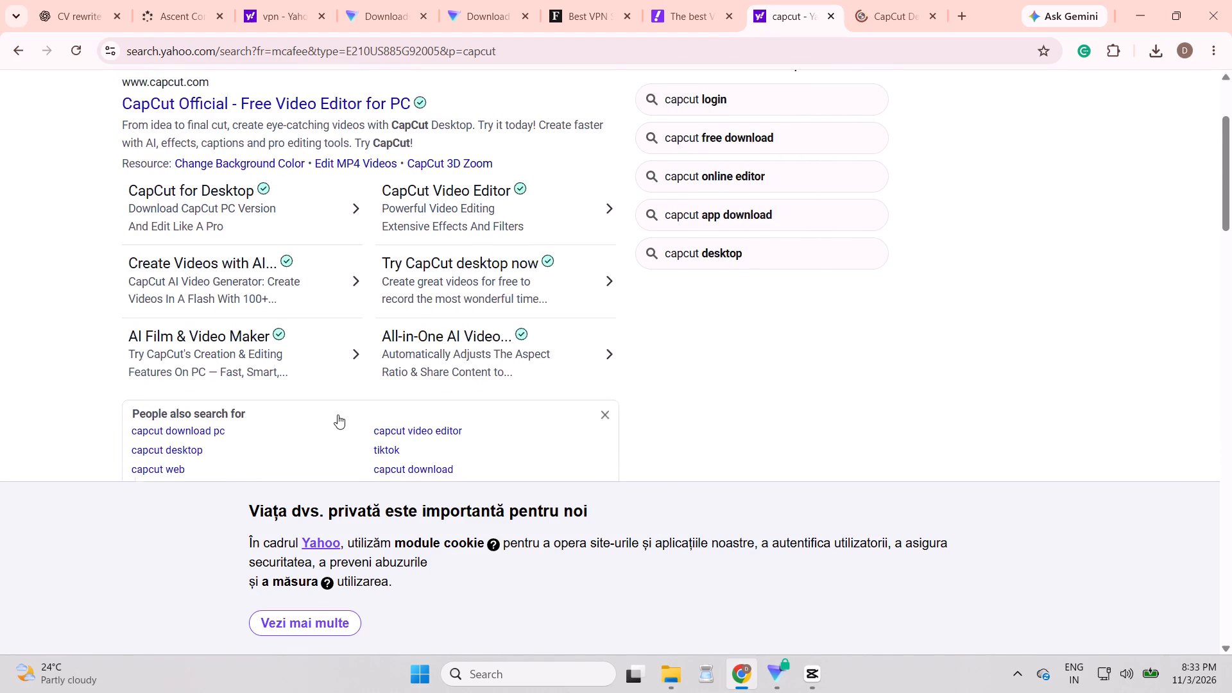
scroll(338, 415, "down", 1)
scroll(443, 330, "down", 3)
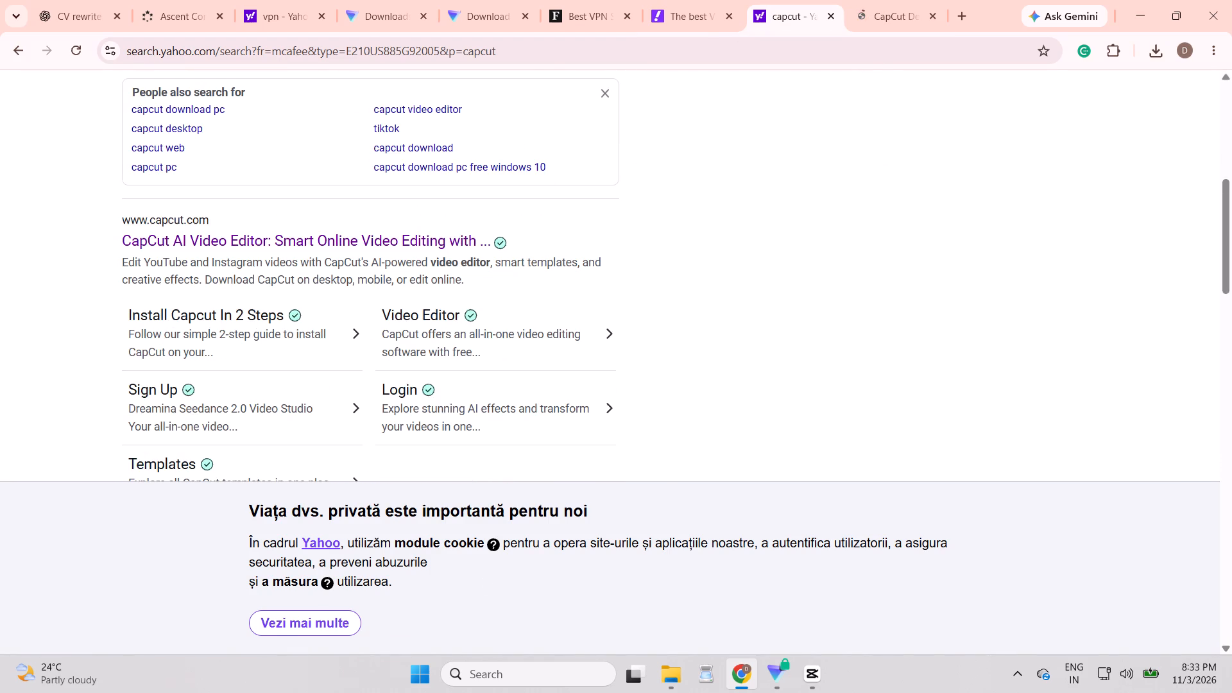
scroll(322, 331, "up", 7)
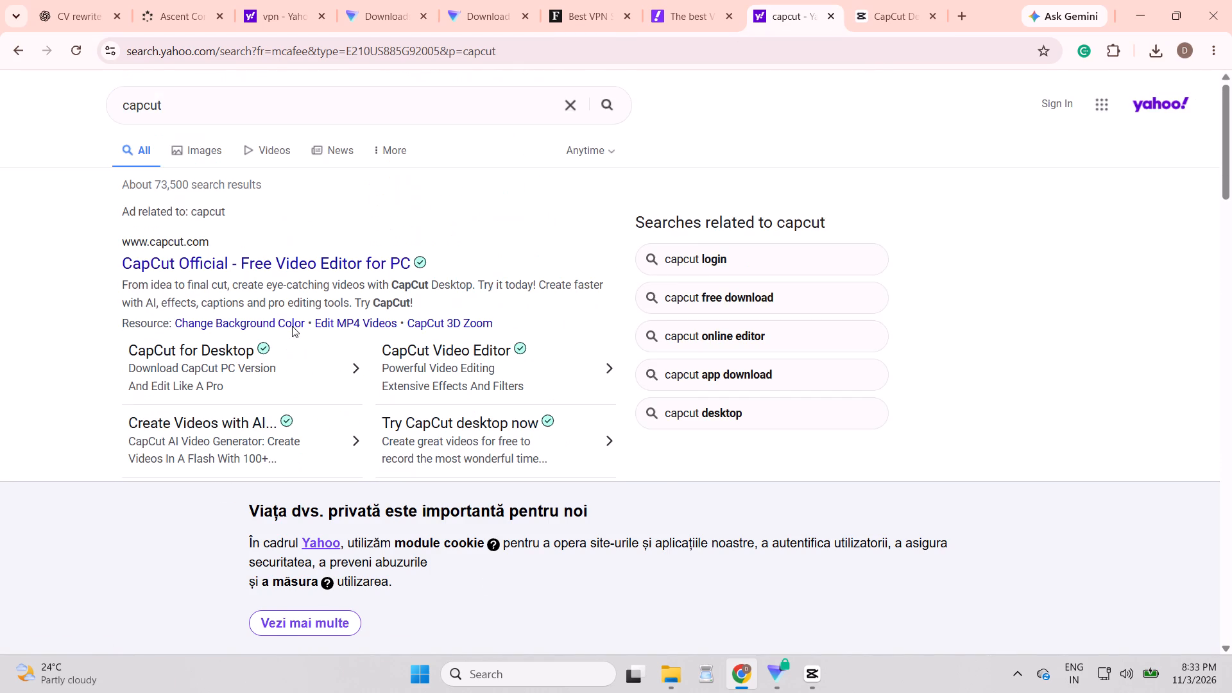
scroll(258, 280, "down", 5)
scroll(316, 360, "up", 5)
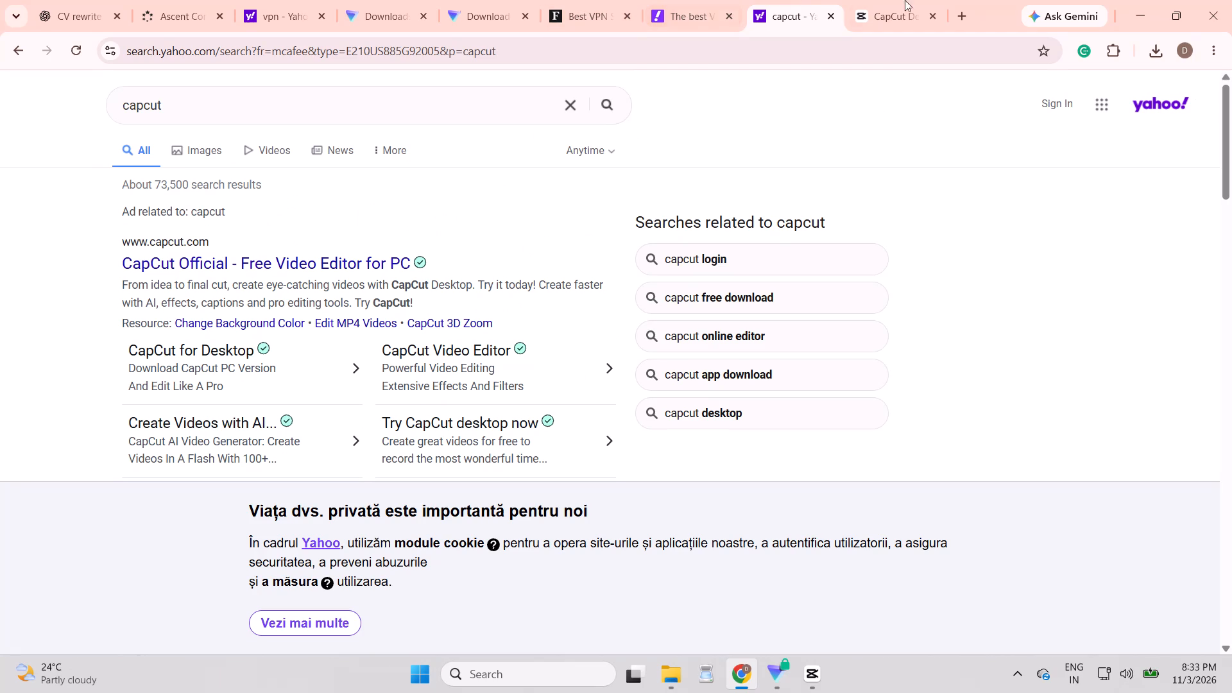
Go to the opened CapCut site and download the desktop installer.
left_click(826, 1)
left_click(859, 3)
left_click(183, 504)
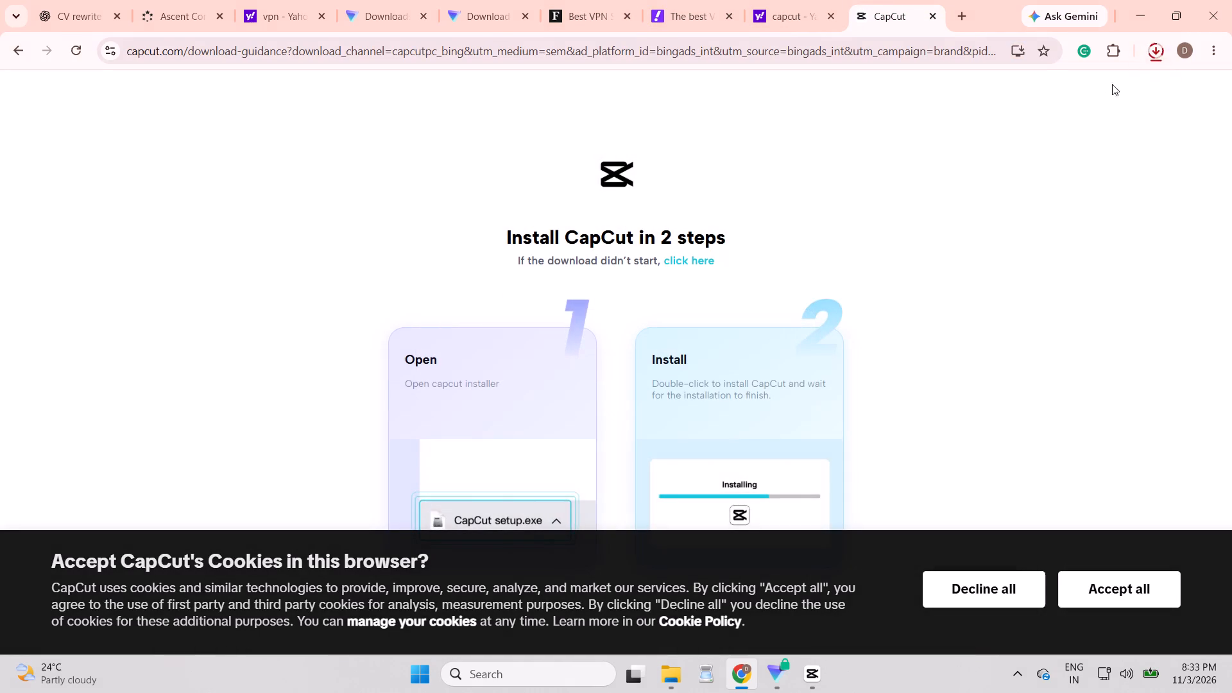
Run the downloaded CapCut installer from the recent downloads and minimize the installer window.
left_click(1154, 49)
left_click(1157, 51)
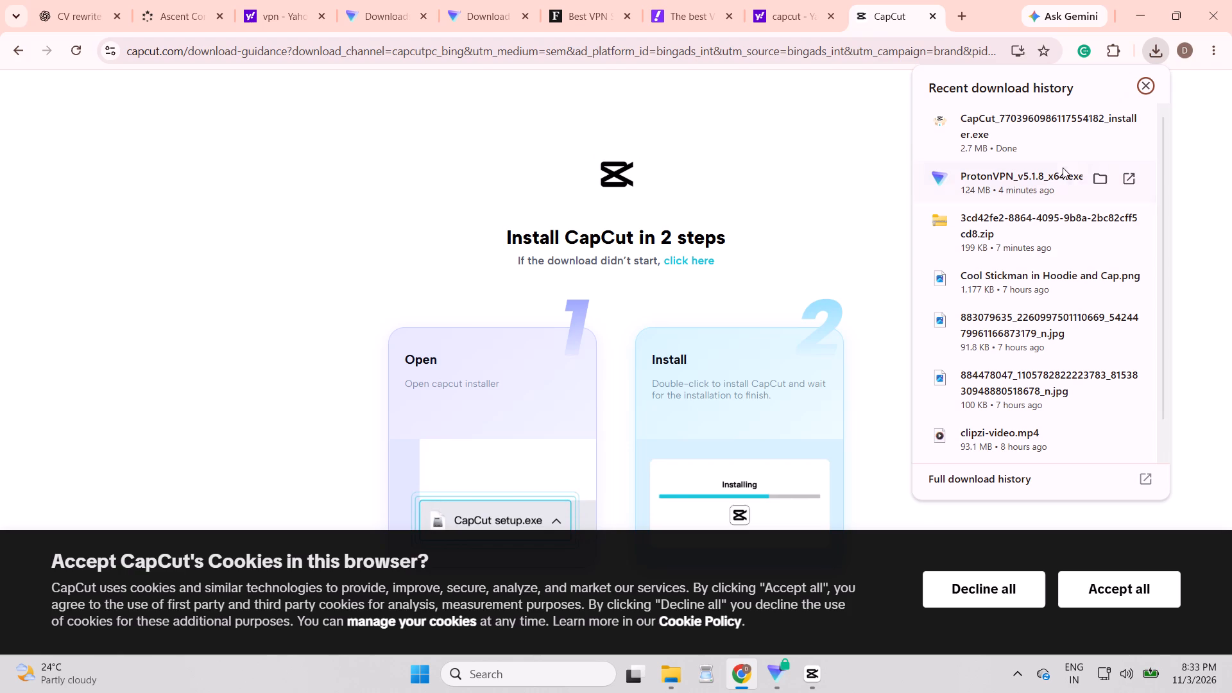
left_click(1057, 142)
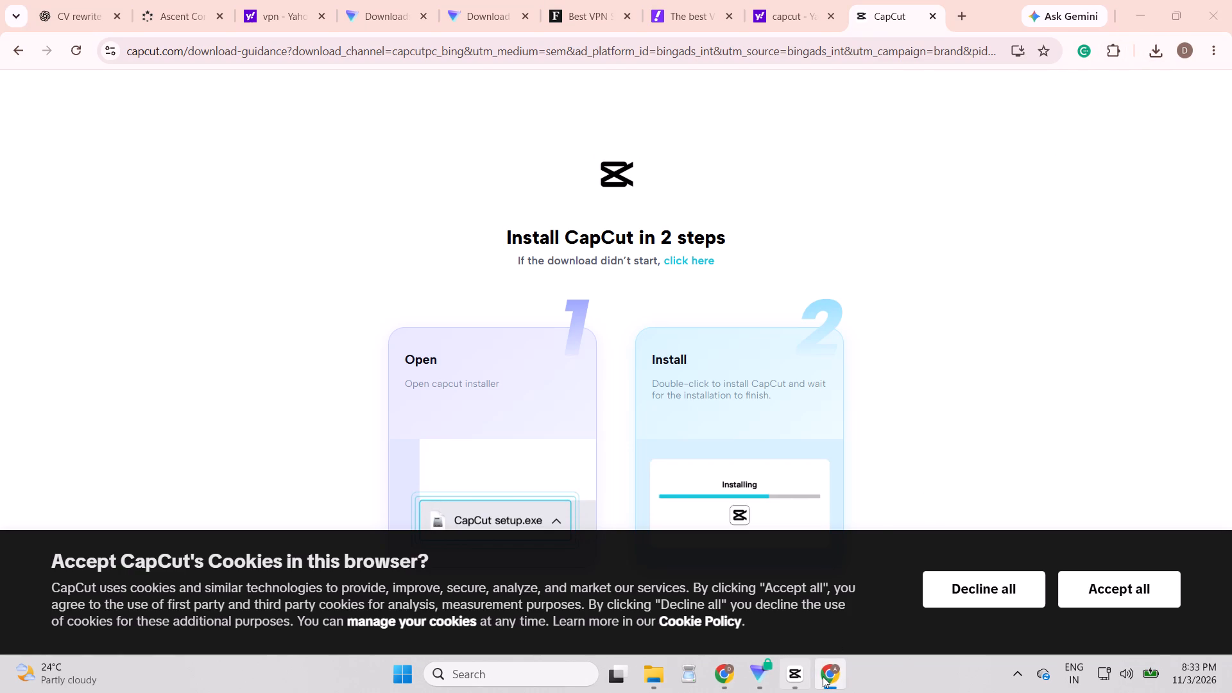
left_click(816, 678)
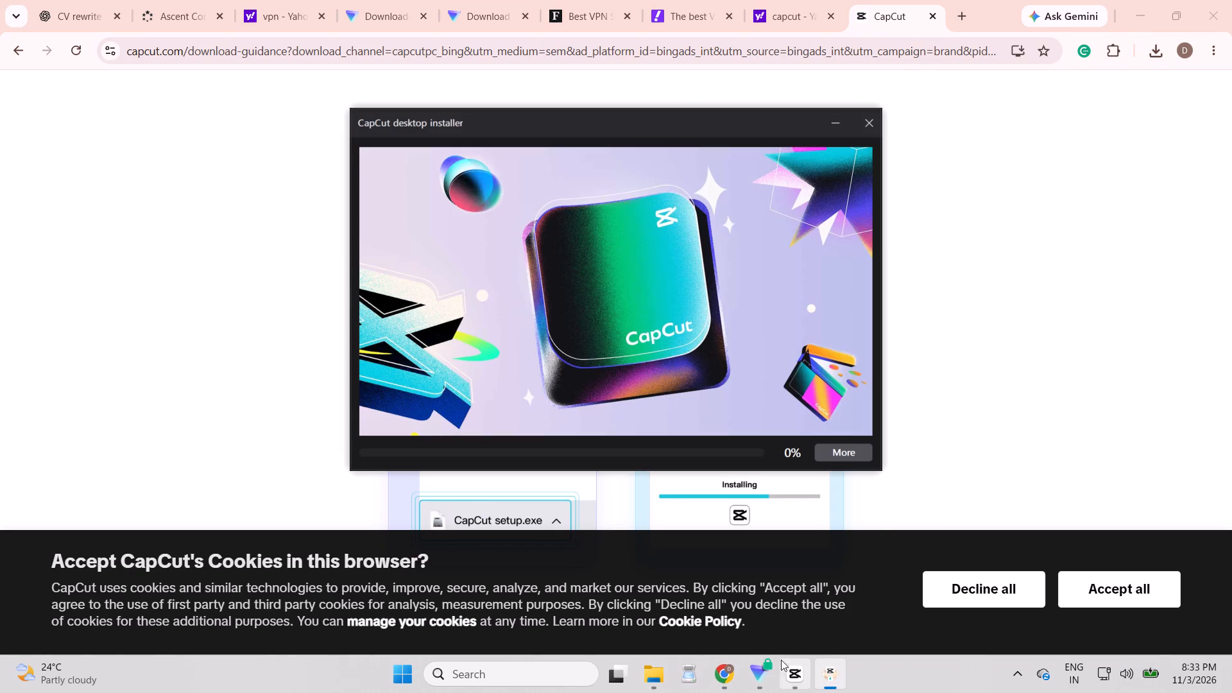
left_click(839, 127)
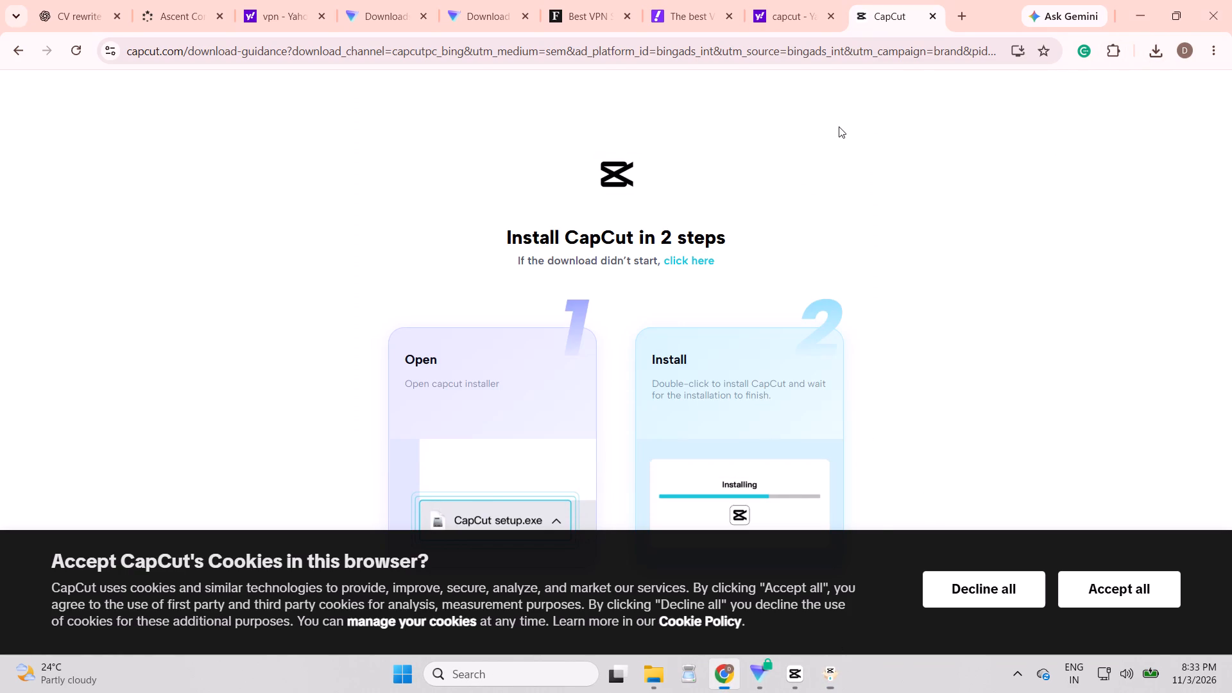
Decline all cookies on the CapCut website and minimize the browser.
left_click(1006, 592)
left_click(1136, 8)
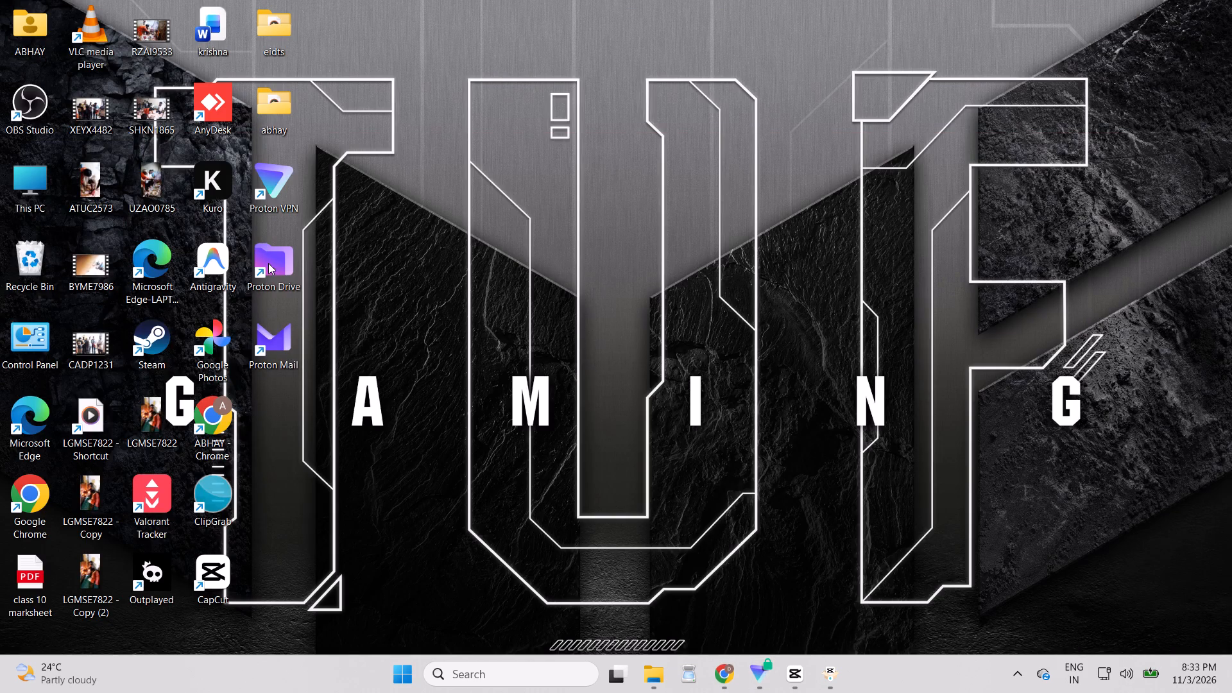
Check the CapCut installer's progress and minimize it again.
left_click(821, 674)
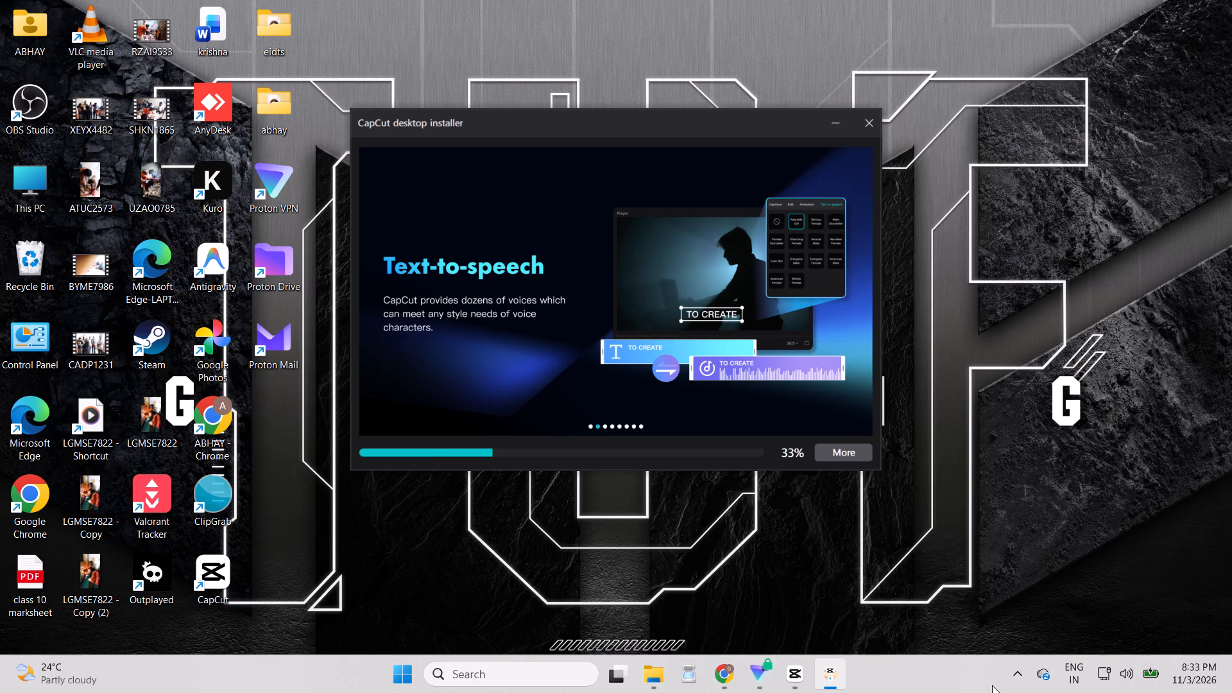
left_click(835, 122)
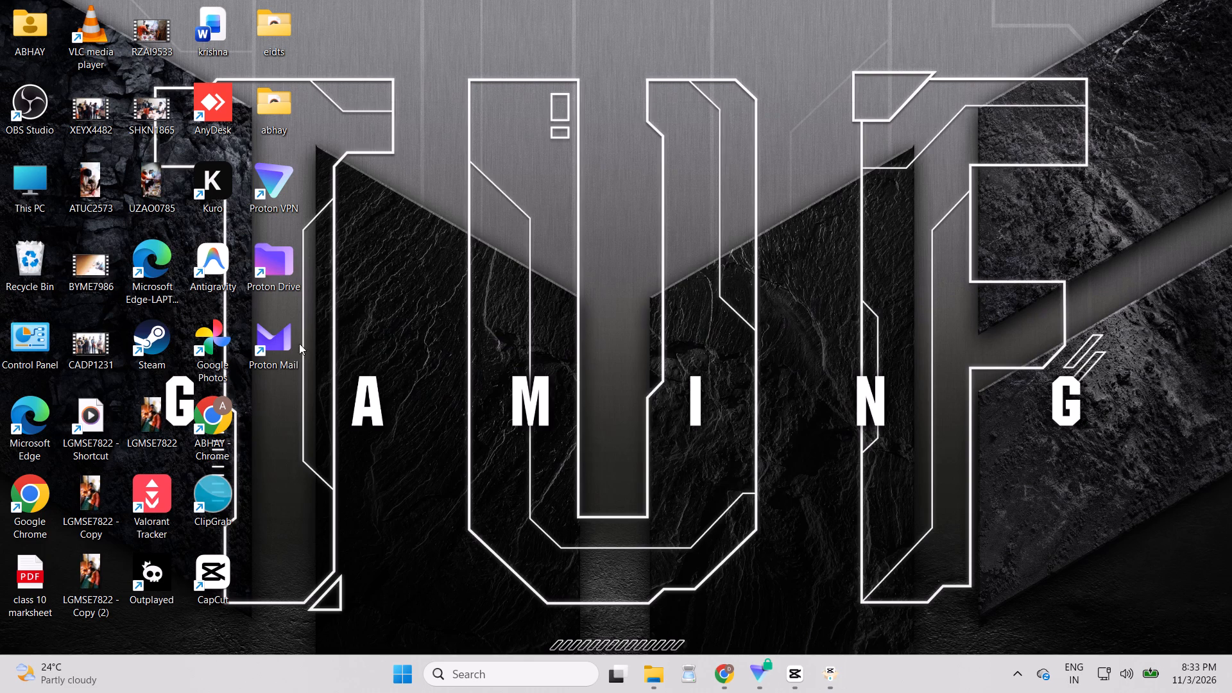
Delete the Proton Drive and Proton Mail shortcuts from the desktop.
right_click(289, 282)
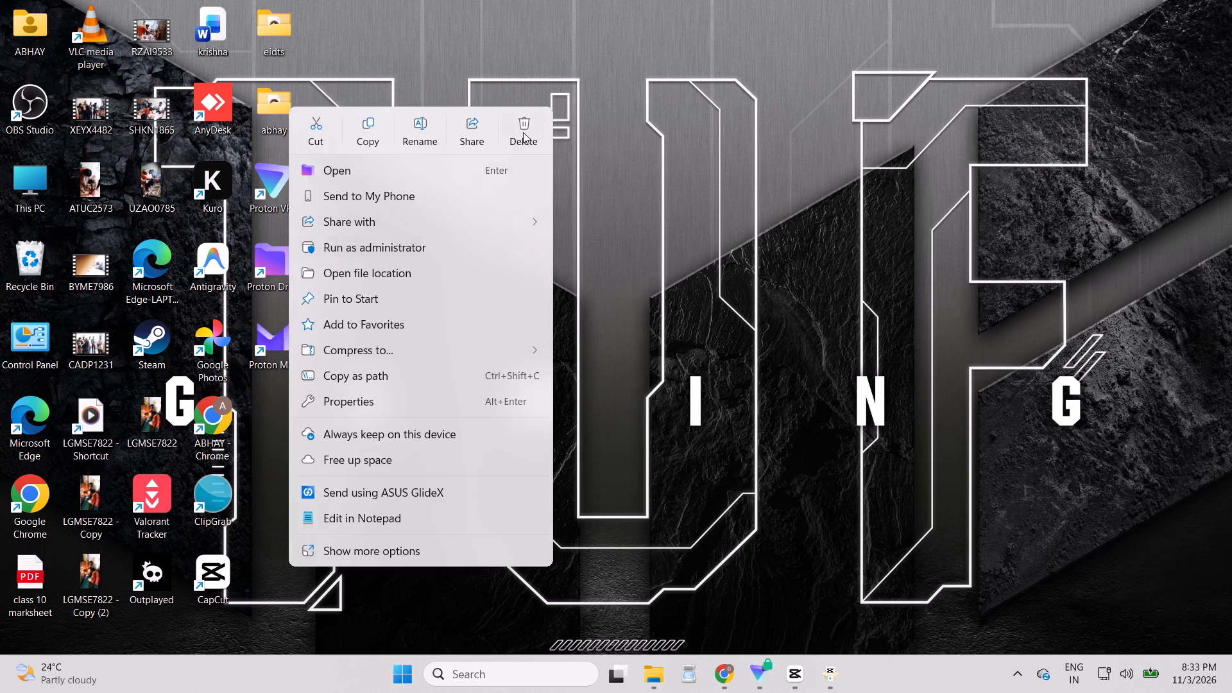
left_click(523, 132)
right_click(284, 343)
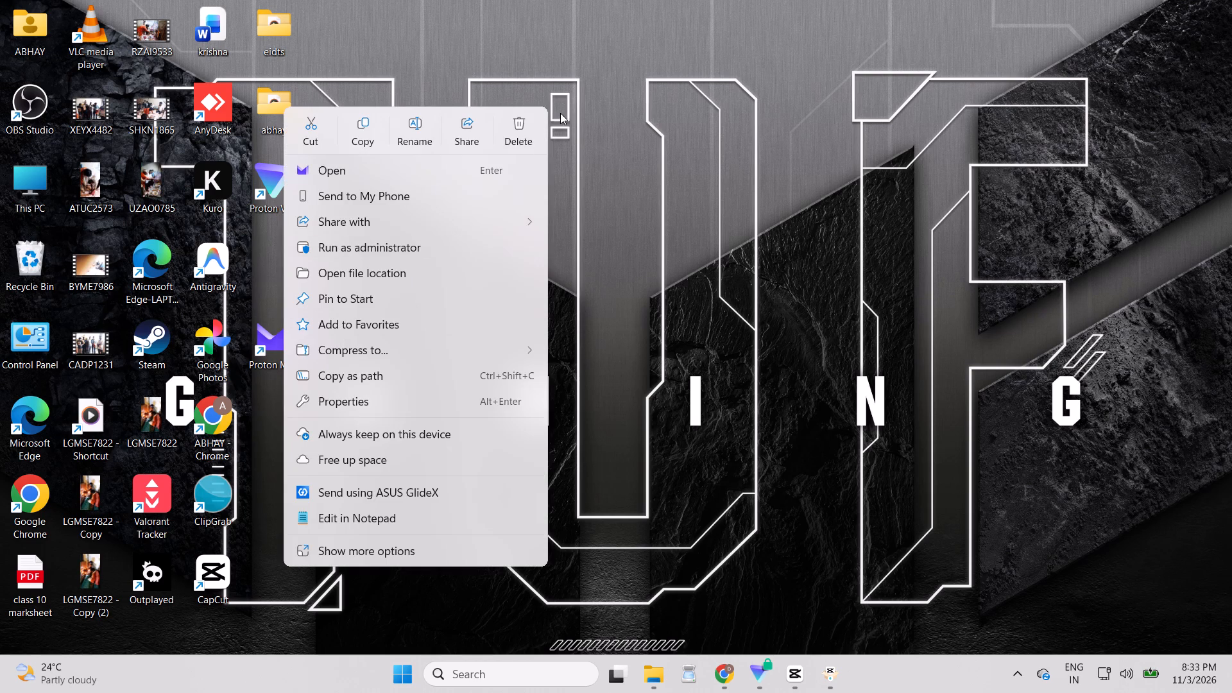
left_click(527, 126)
Check the CapCut installer's progress again and minimize its window.
left_click(822, 671)
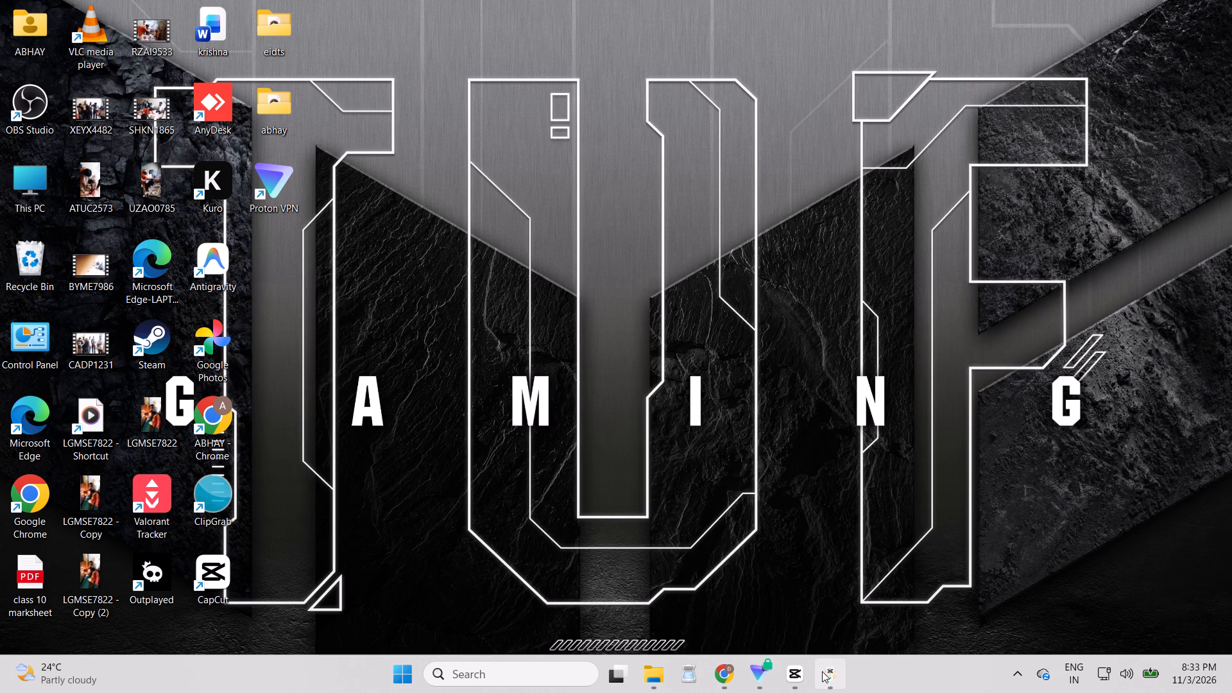
left_click(830, 118)
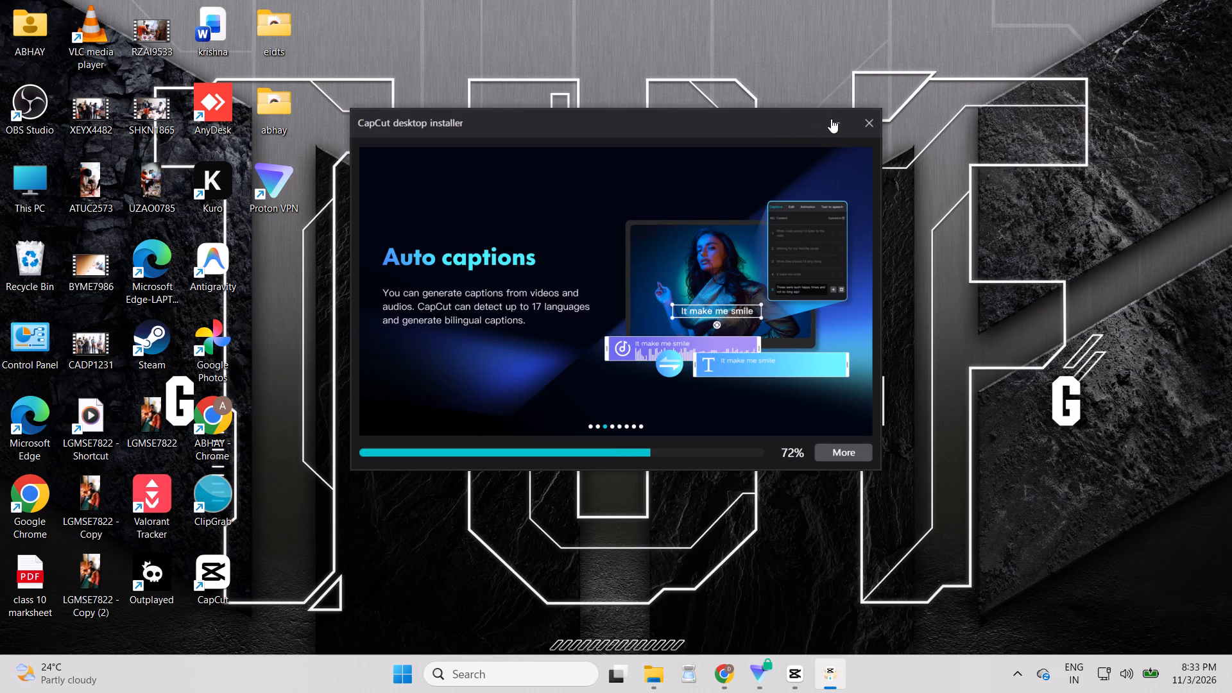
Switch to the CapCut editor, dismiss the keyboard shortcut conflict notice, and close the empty project 1103.
left_click(800, 683)
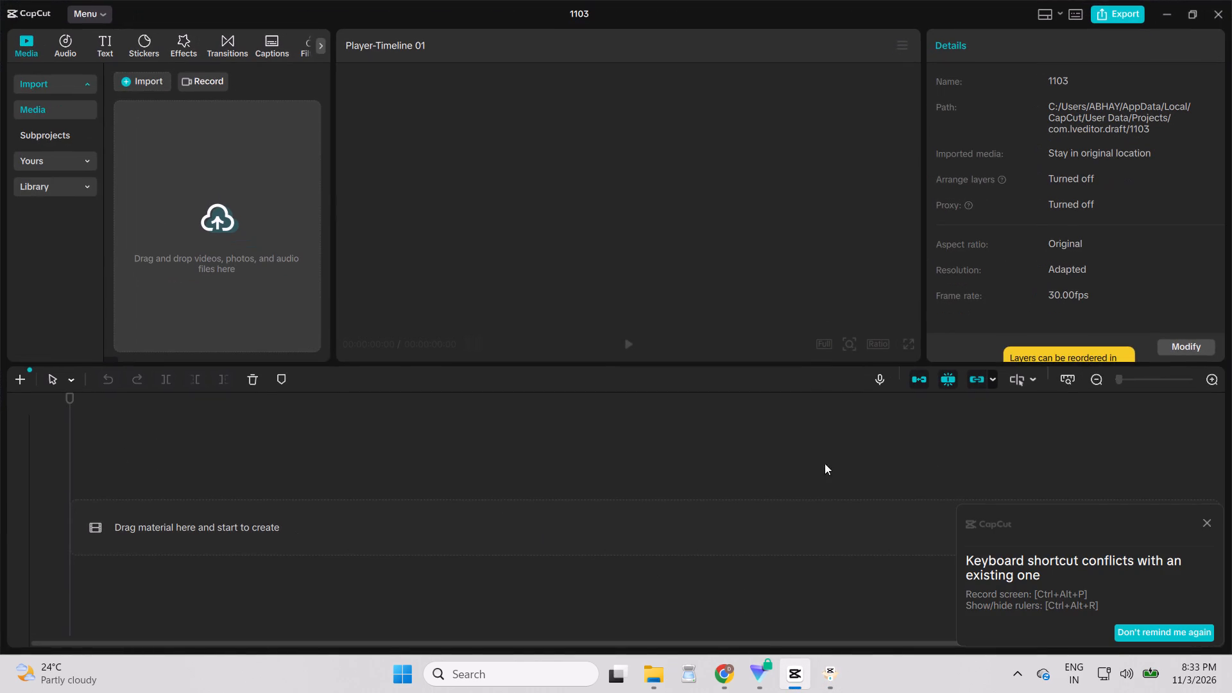
left_click(1200, 534)
left_click(1210, 523)
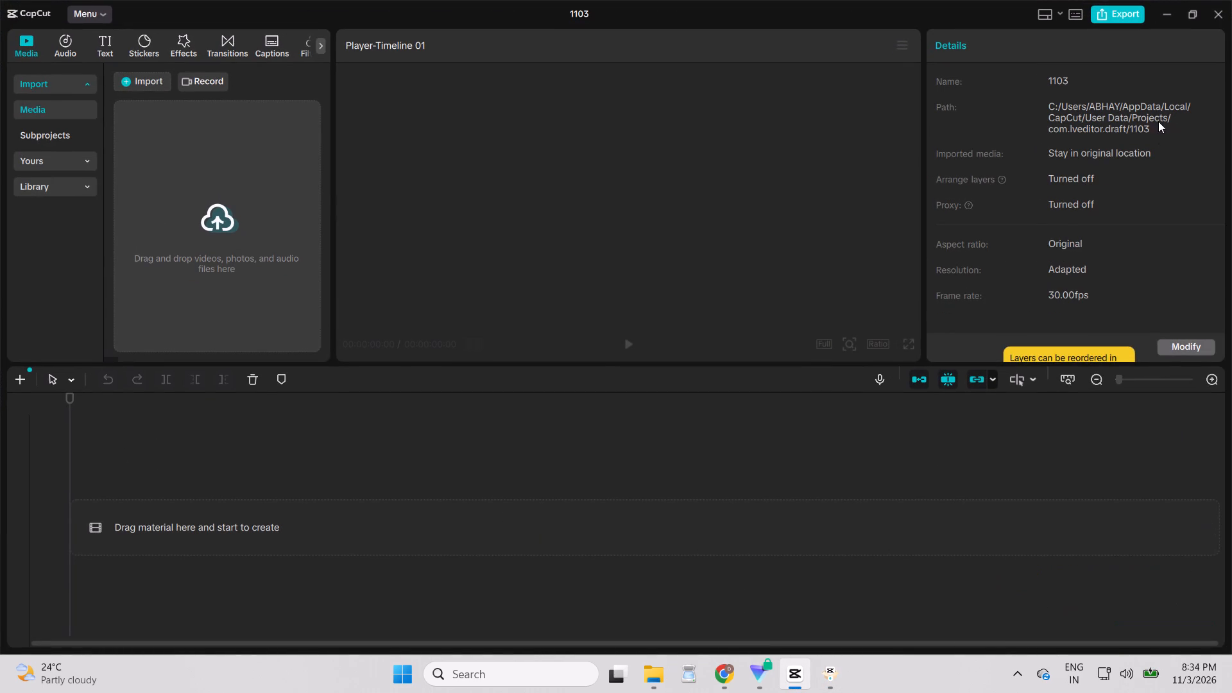
left_click(1231, 22)
left_click(1220, 9)
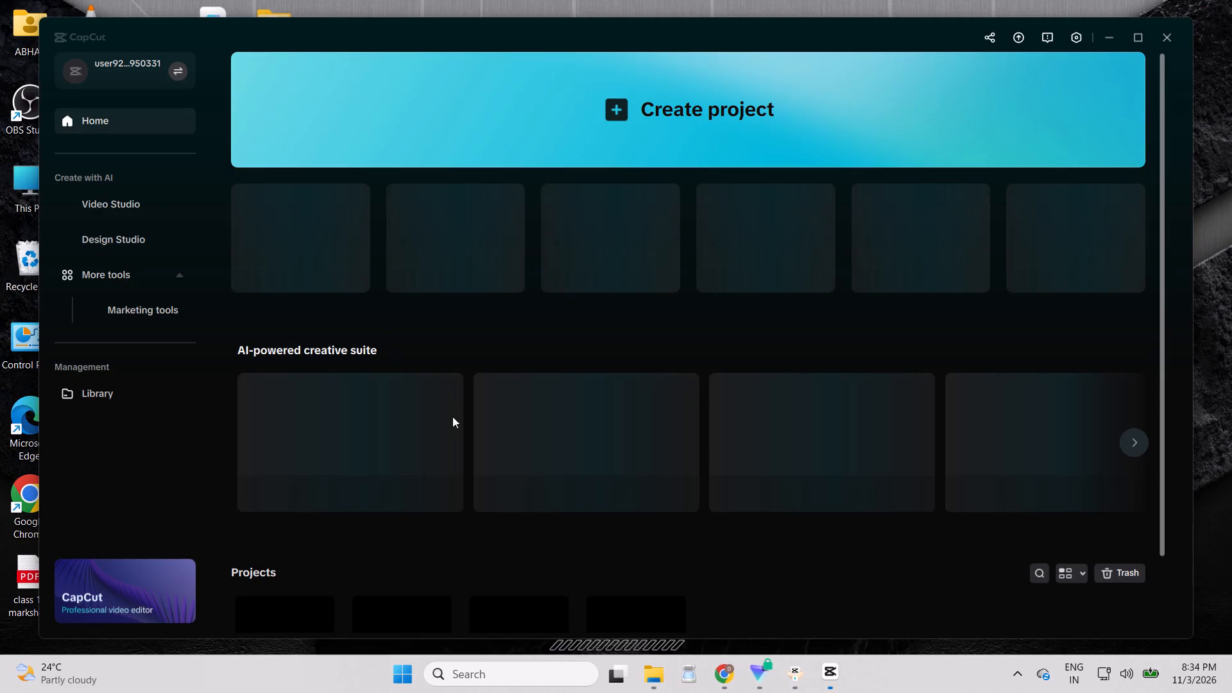
Check the CapCut installer's progress again and minimize its window.
scroll(586, 543, "down", 2)
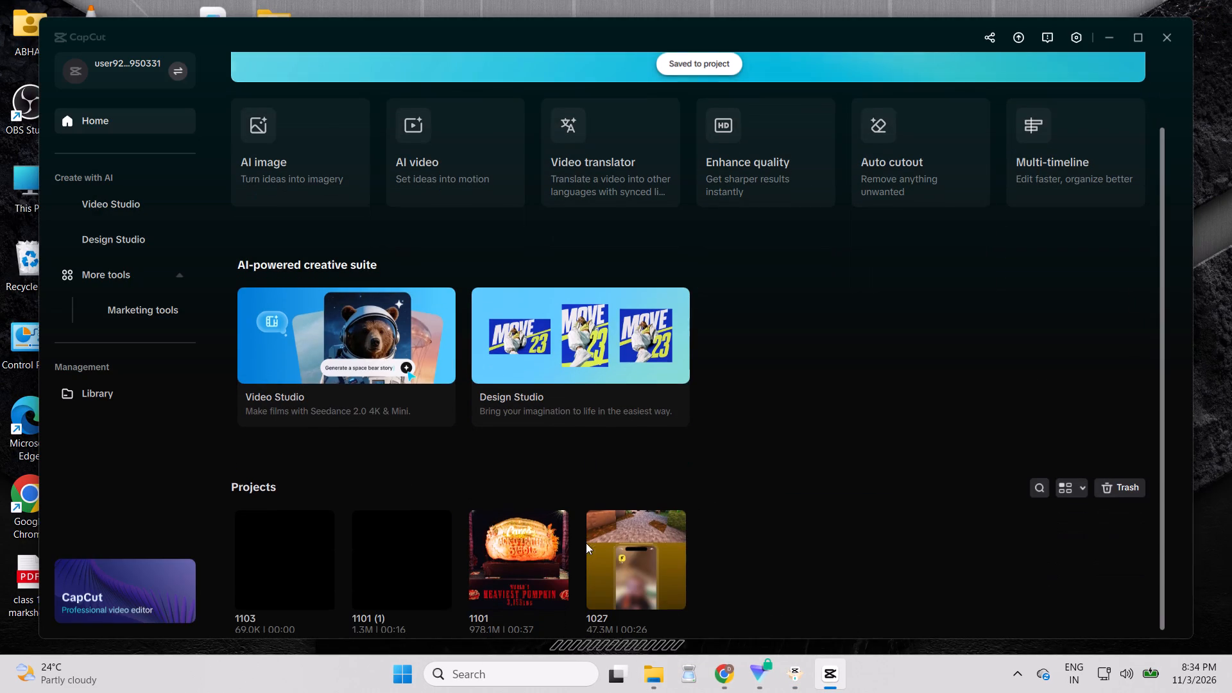
left_click(796, 674)
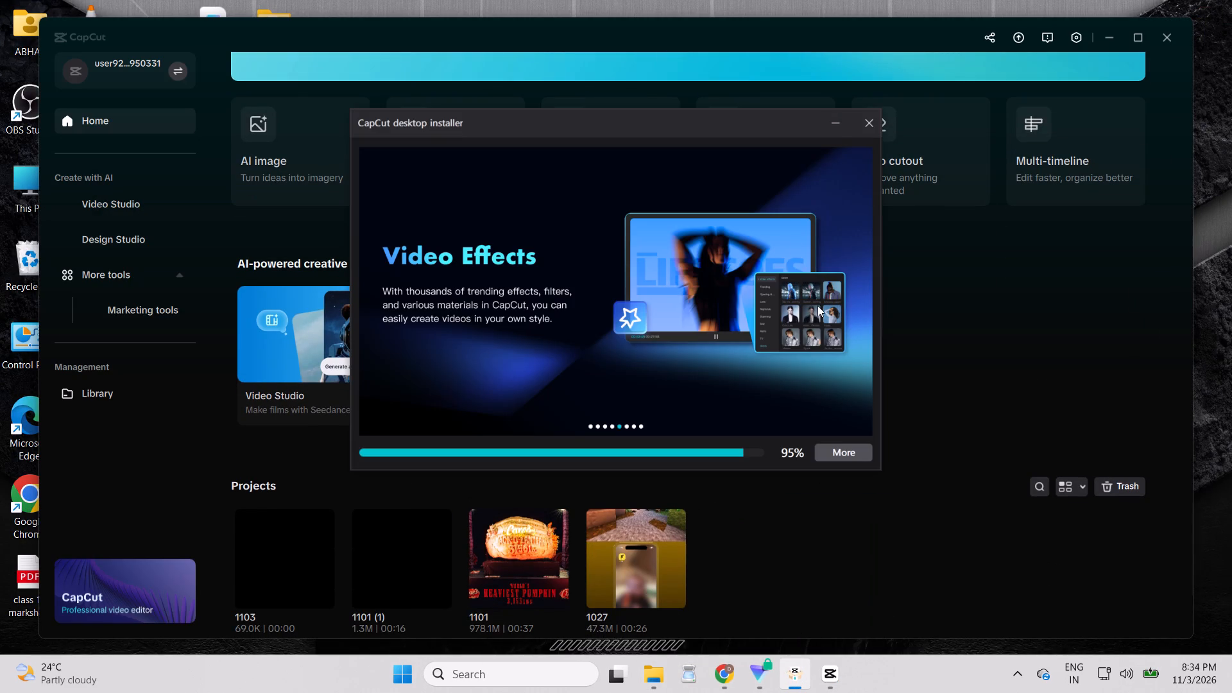
left_click(832, 125)
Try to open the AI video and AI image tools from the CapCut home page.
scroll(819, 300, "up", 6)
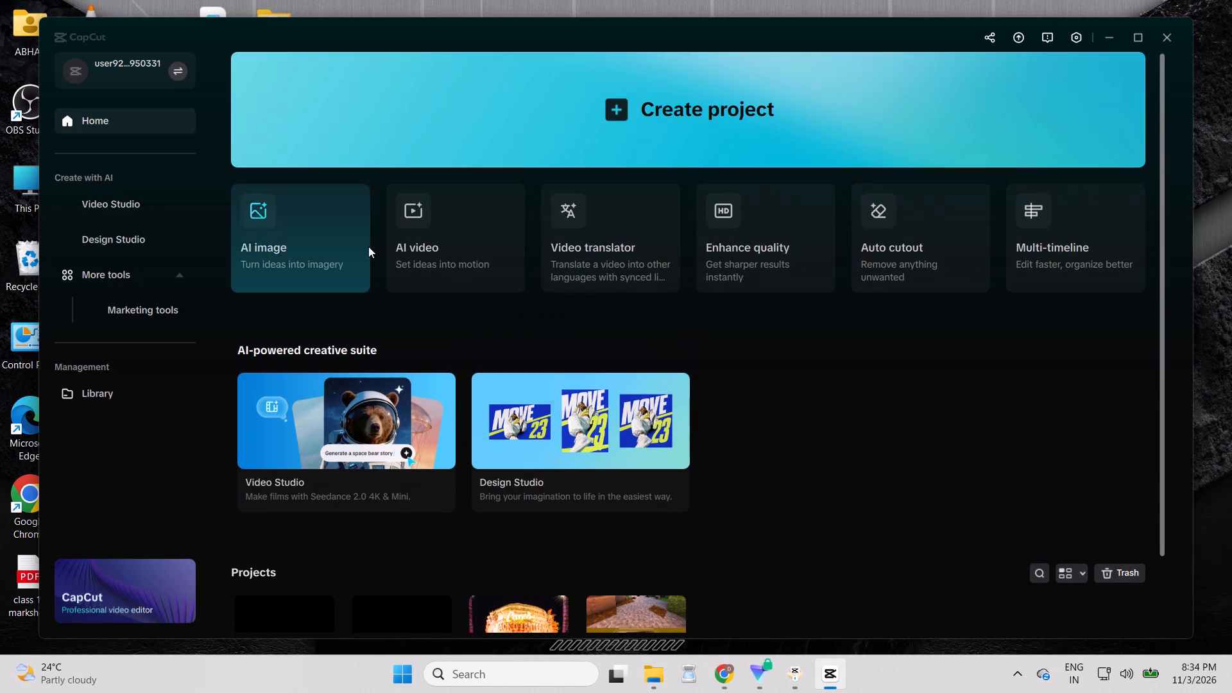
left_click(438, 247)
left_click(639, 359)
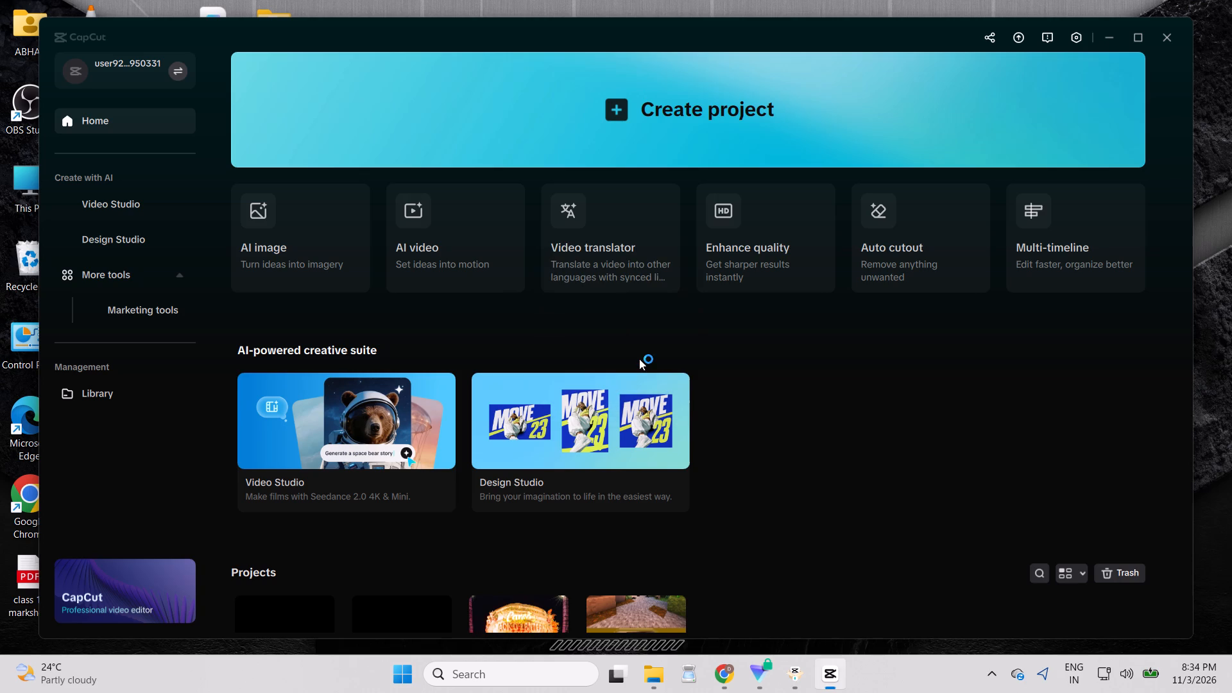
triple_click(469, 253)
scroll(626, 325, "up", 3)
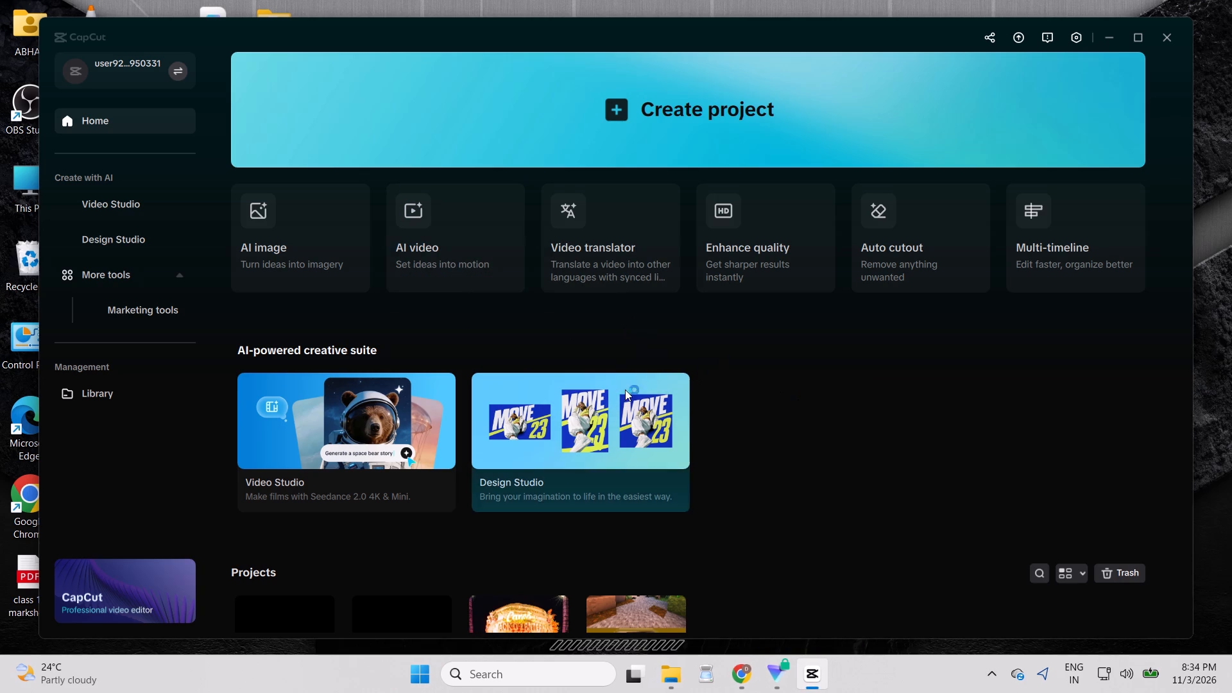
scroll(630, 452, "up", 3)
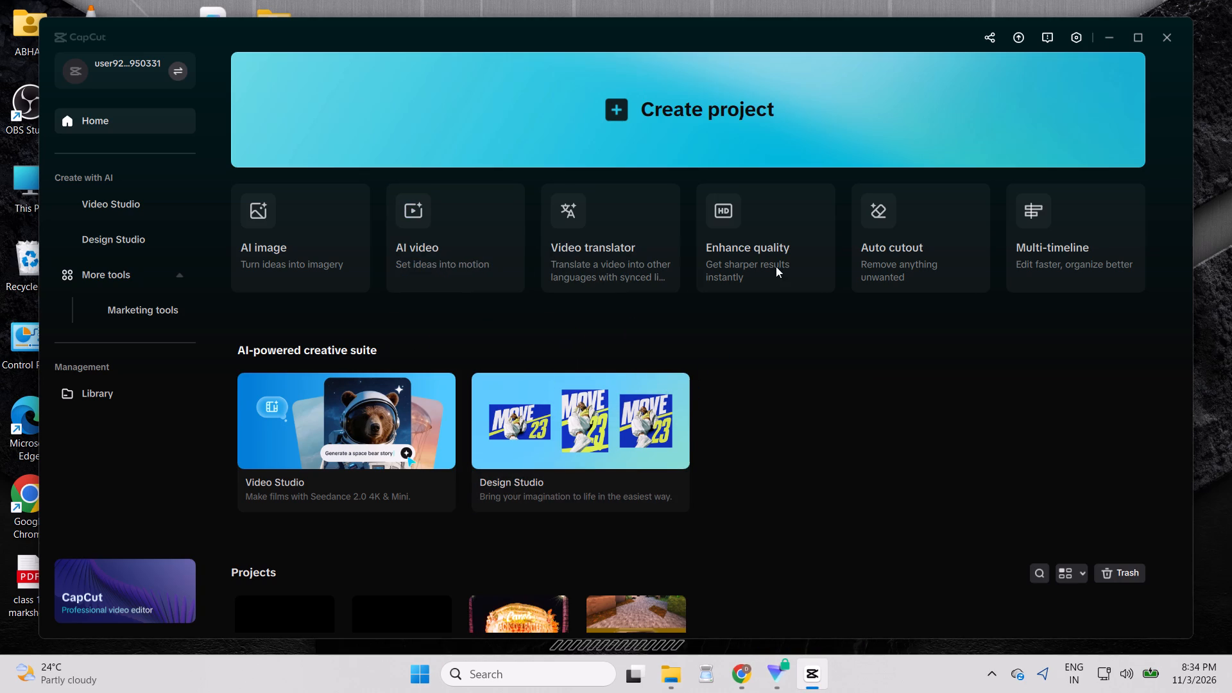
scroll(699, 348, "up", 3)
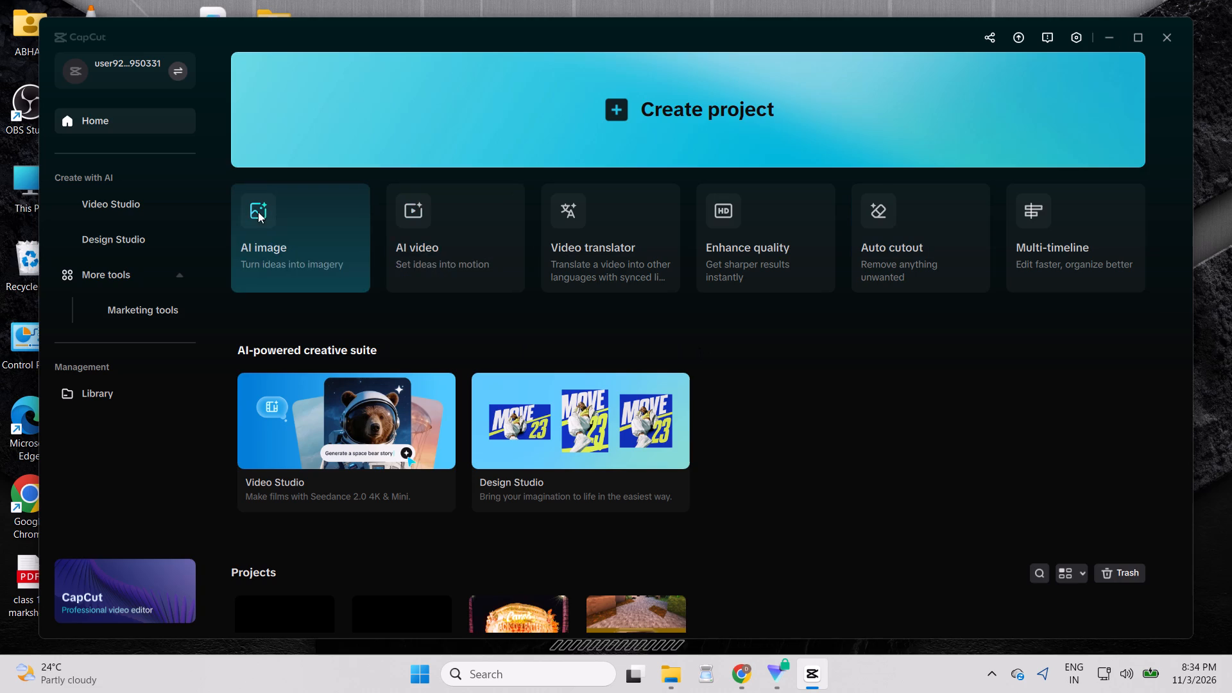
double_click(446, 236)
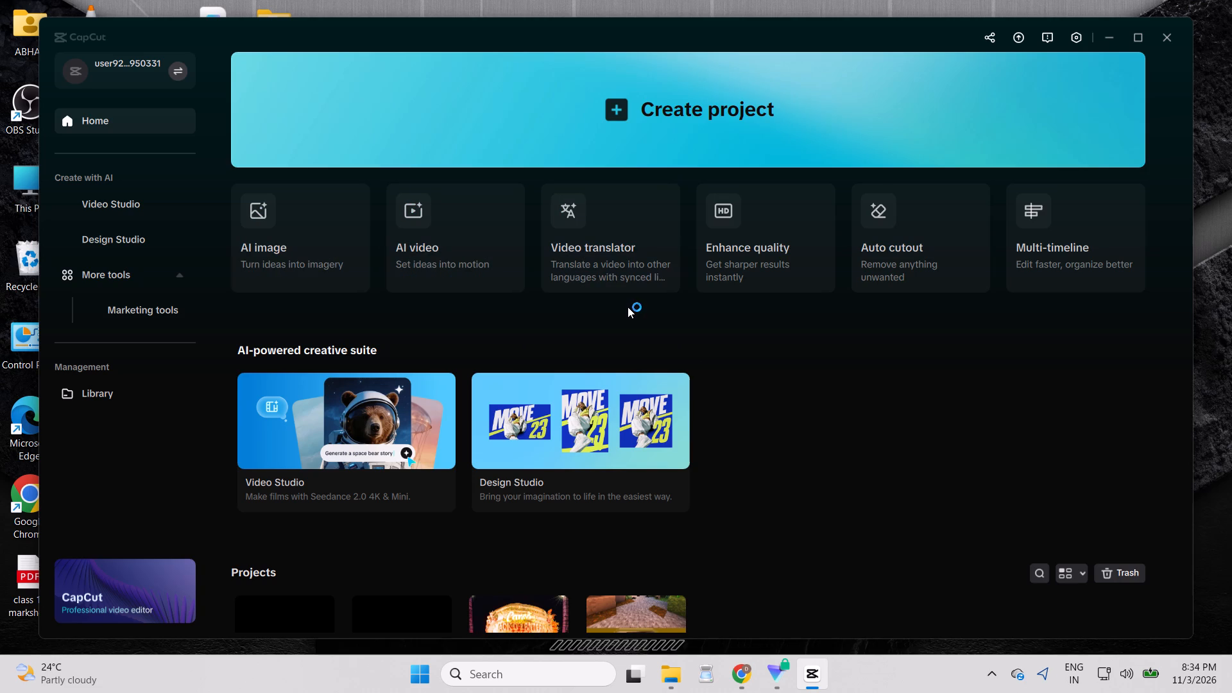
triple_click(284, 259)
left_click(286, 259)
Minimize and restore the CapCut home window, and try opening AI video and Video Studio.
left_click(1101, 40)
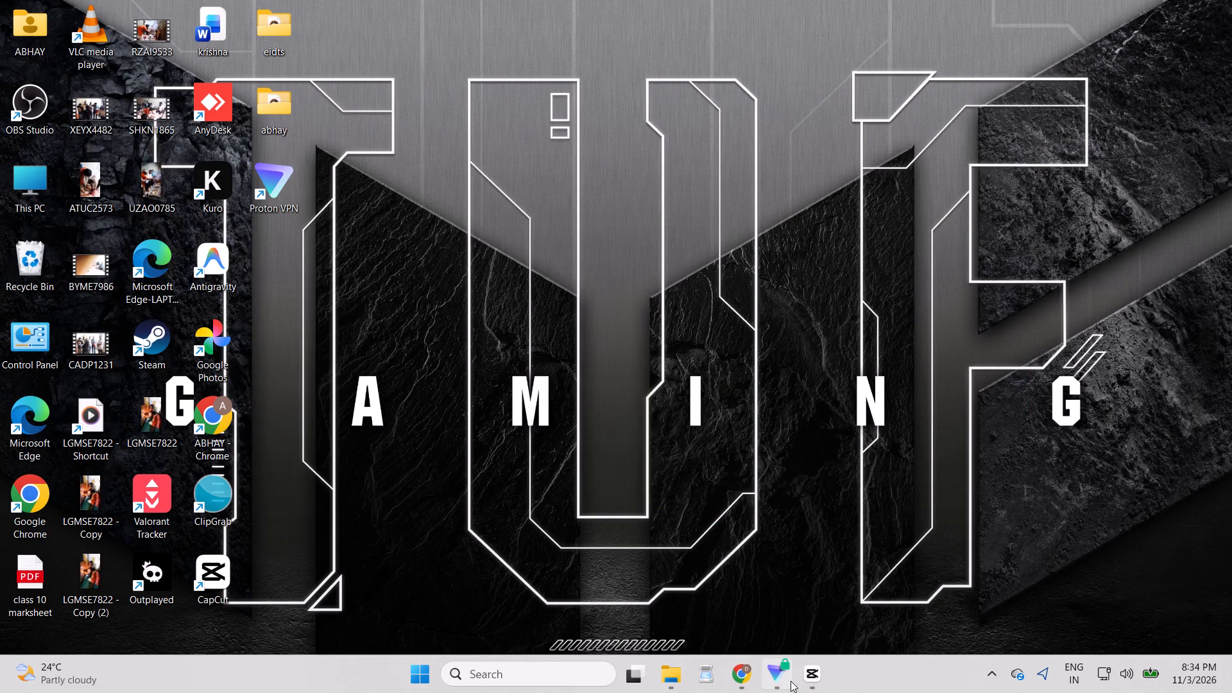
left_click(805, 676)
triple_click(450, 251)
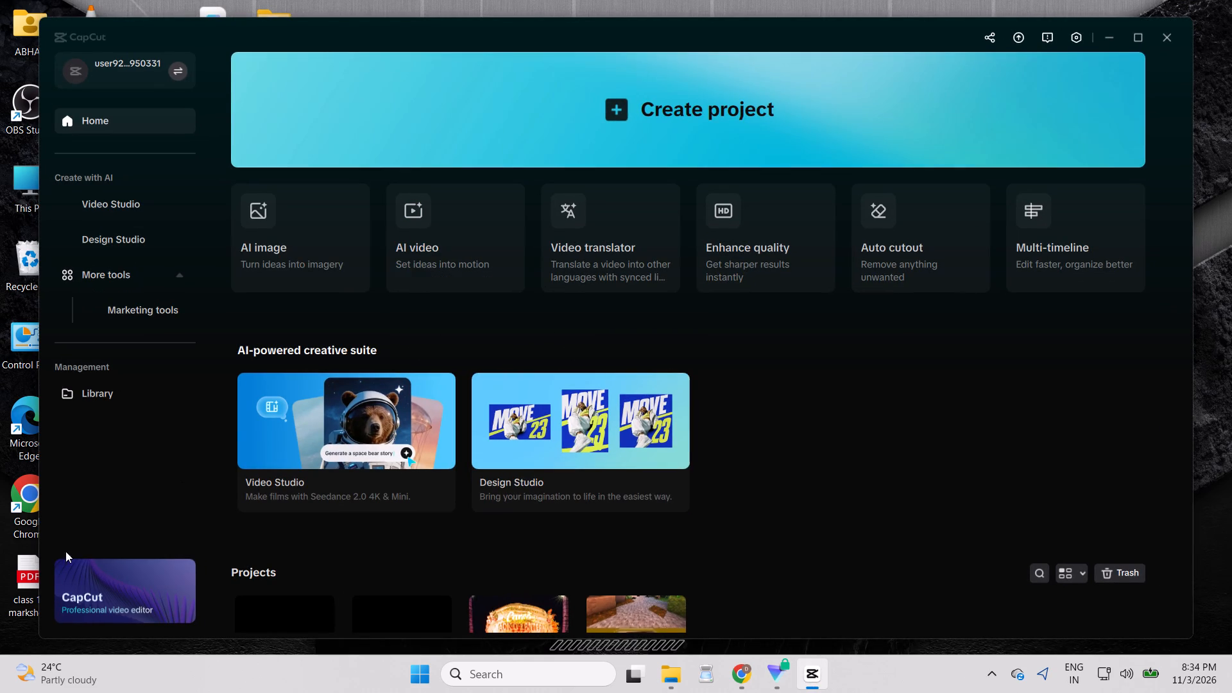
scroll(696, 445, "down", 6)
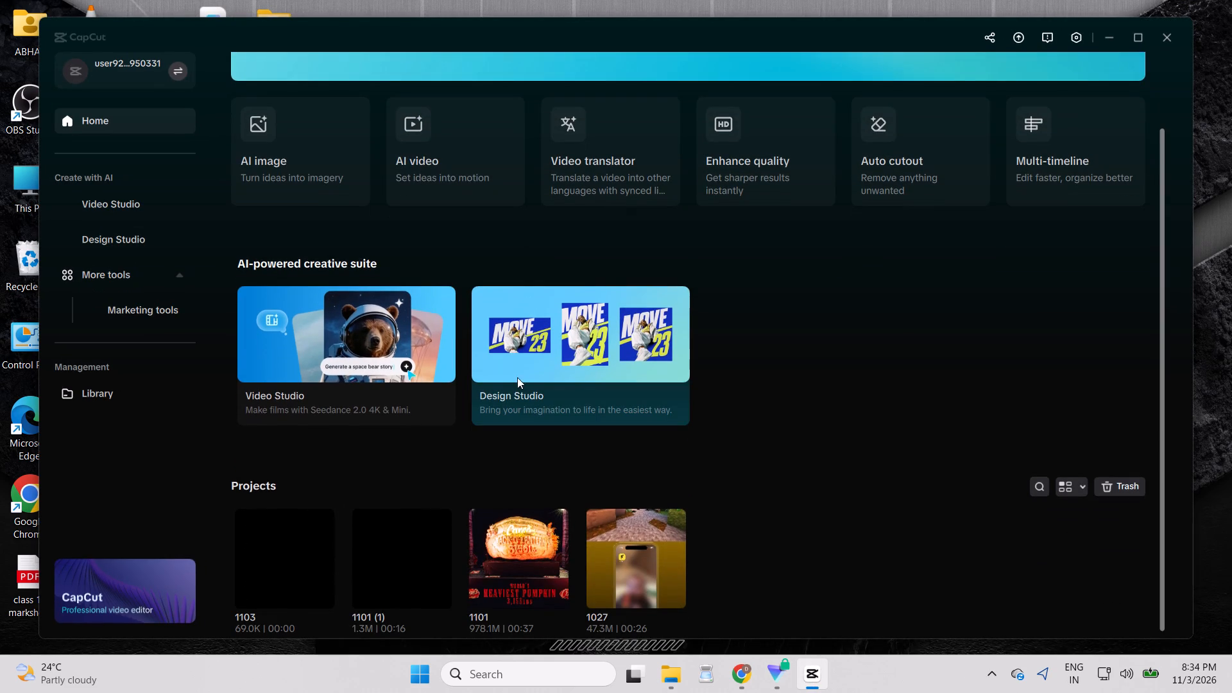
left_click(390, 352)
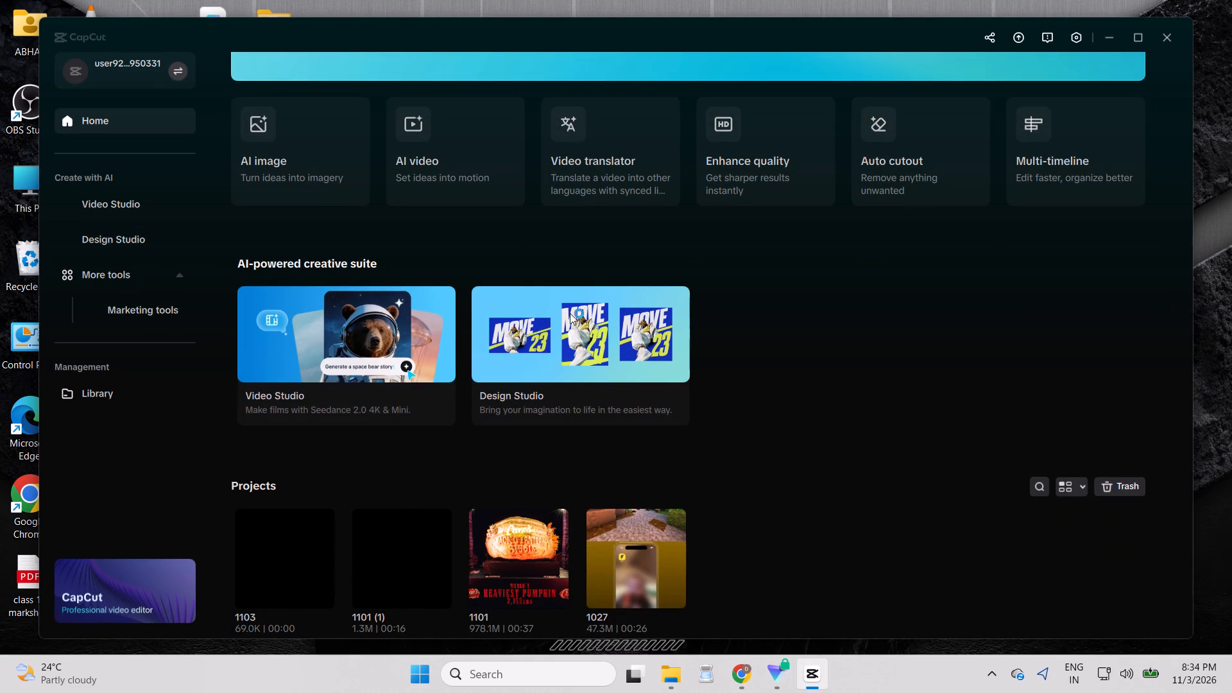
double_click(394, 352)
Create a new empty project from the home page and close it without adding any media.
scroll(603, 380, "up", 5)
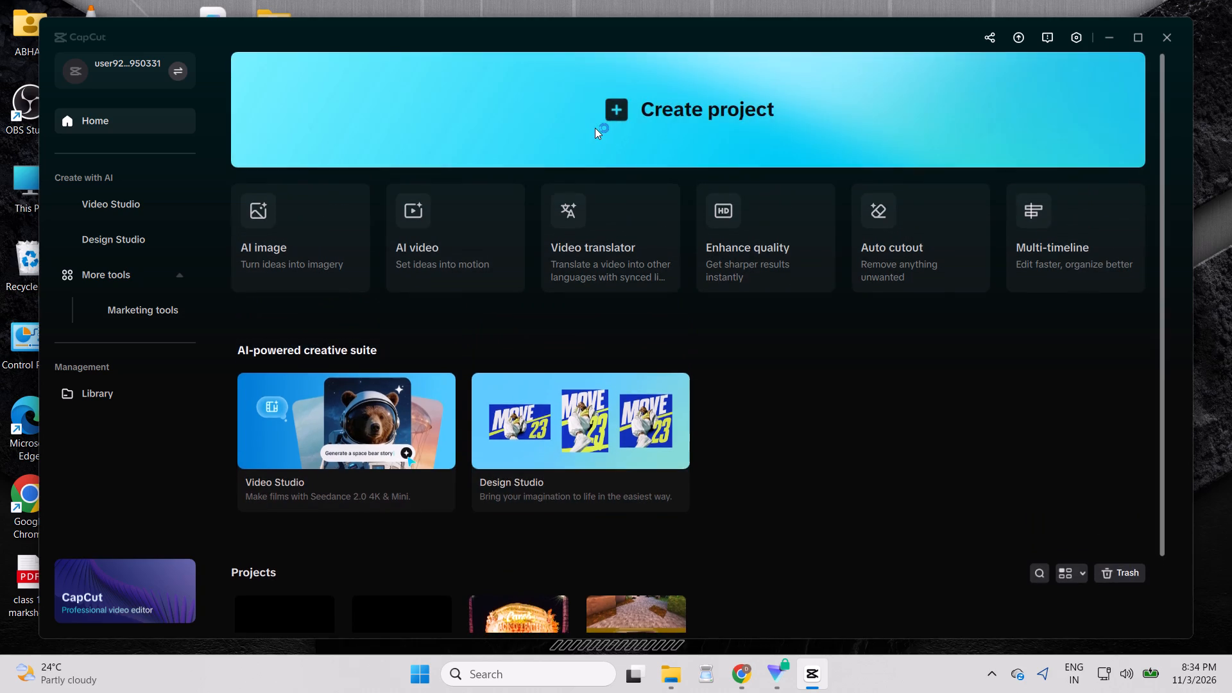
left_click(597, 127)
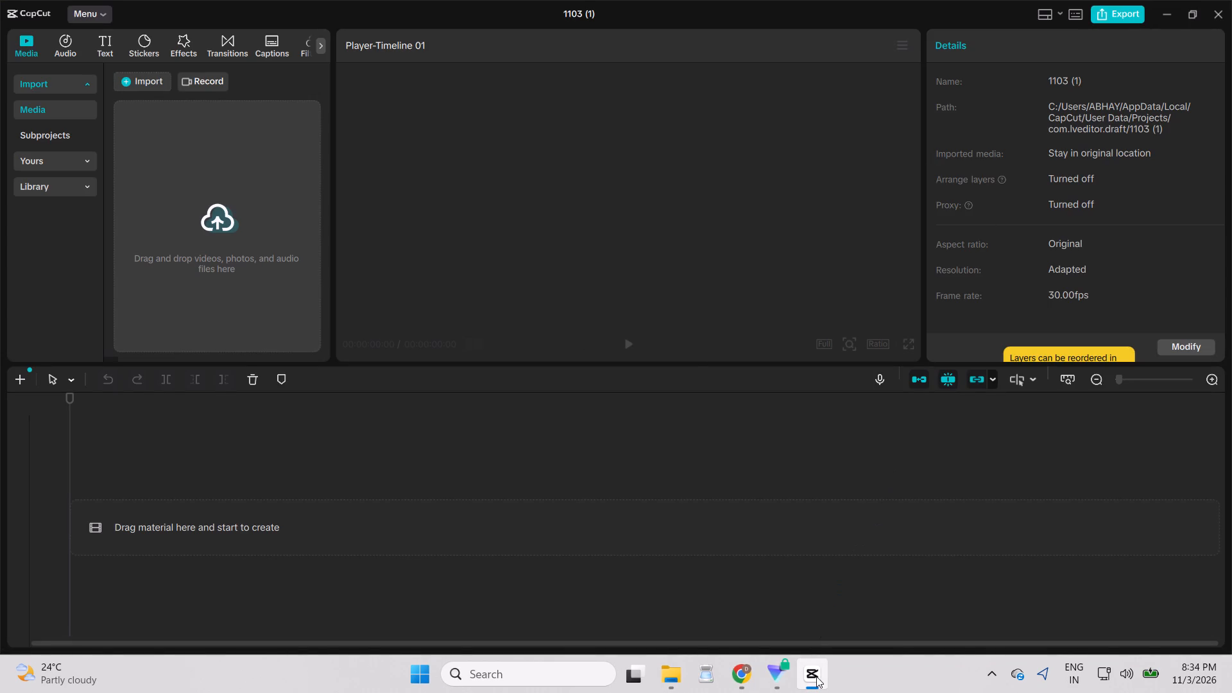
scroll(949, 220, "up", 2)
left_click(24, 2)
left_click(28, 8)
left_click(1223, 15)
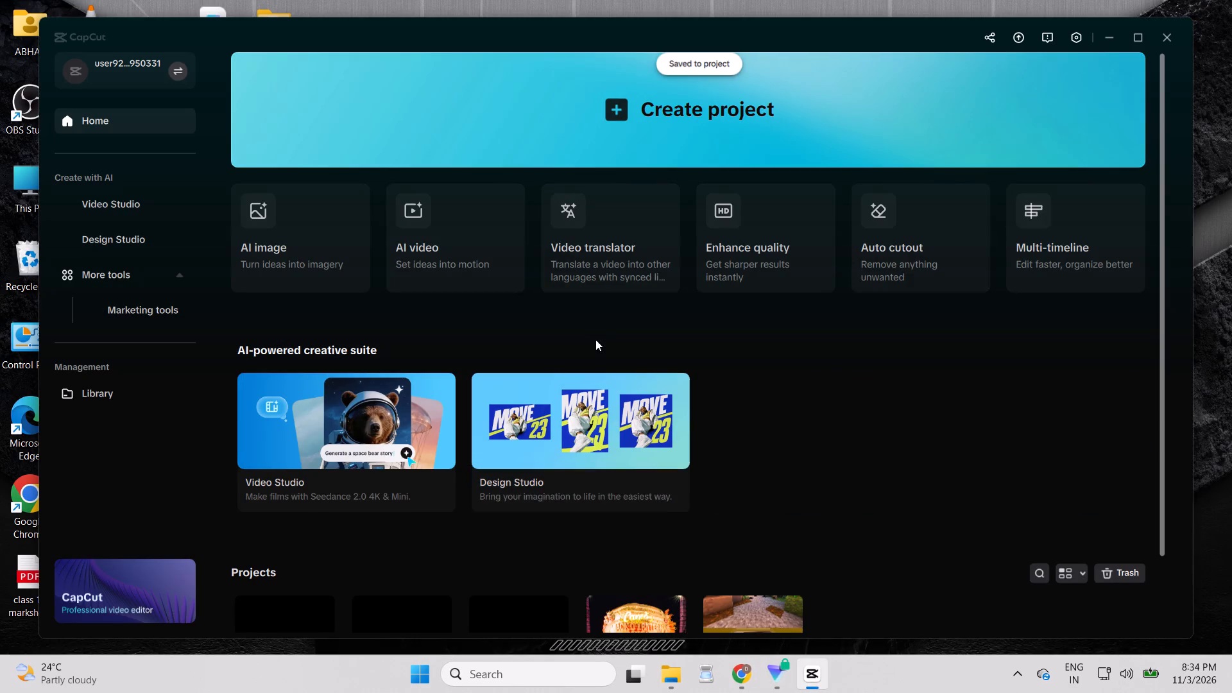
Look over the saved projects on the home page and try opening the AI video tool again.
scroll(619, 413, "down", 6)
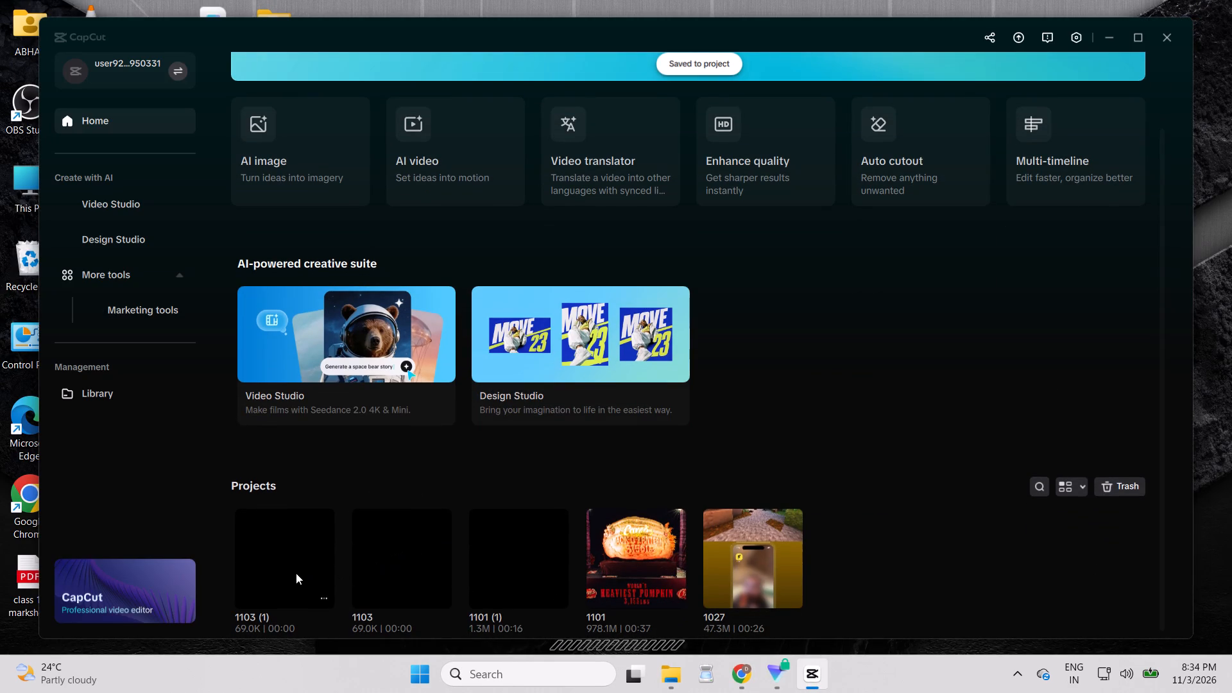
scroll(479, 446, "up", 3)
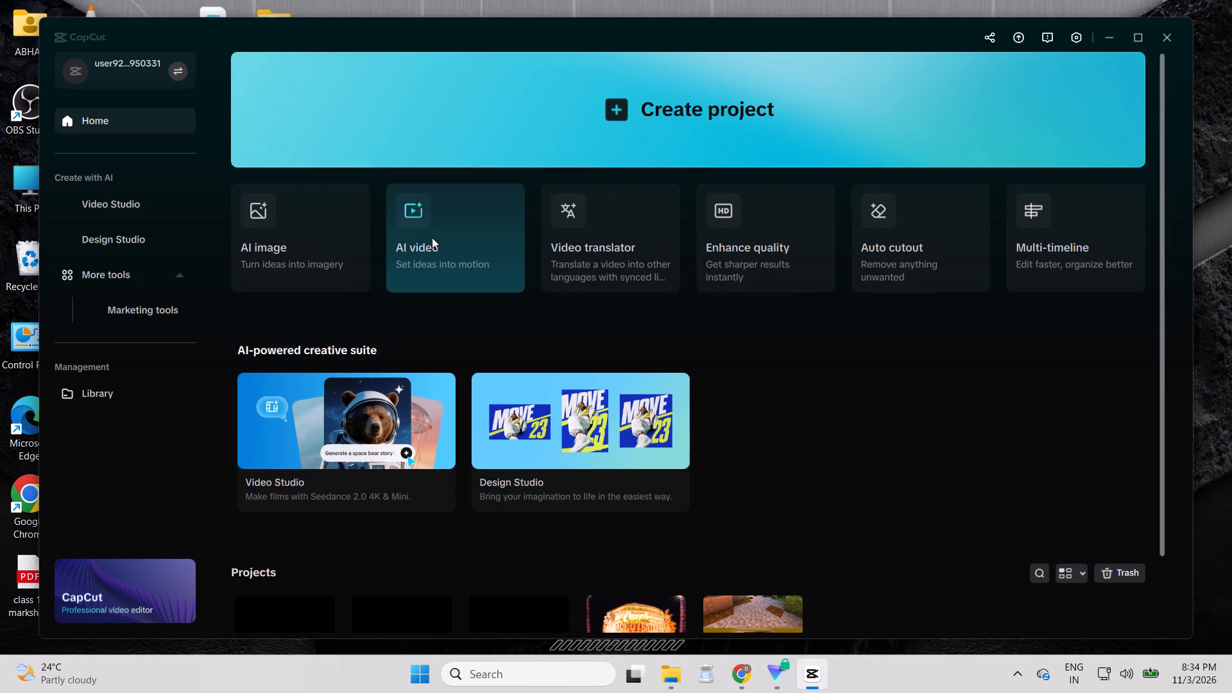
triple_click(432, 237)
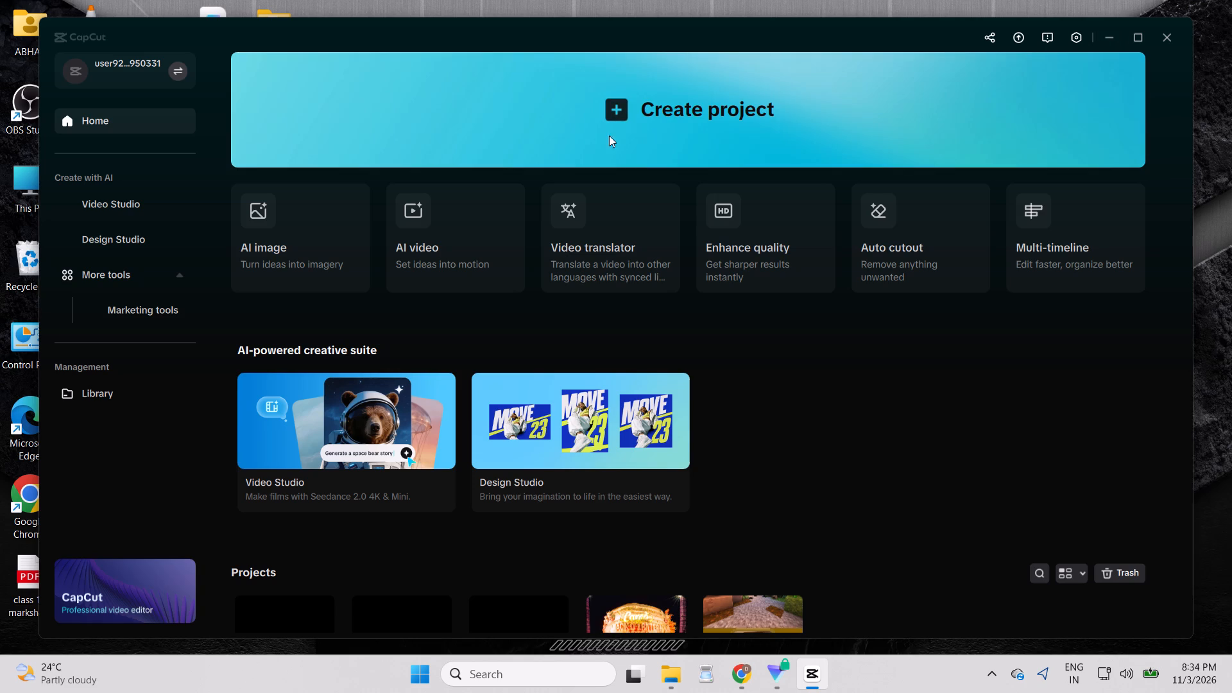
Create a new empty project from the home page.
left_click(531, 122)
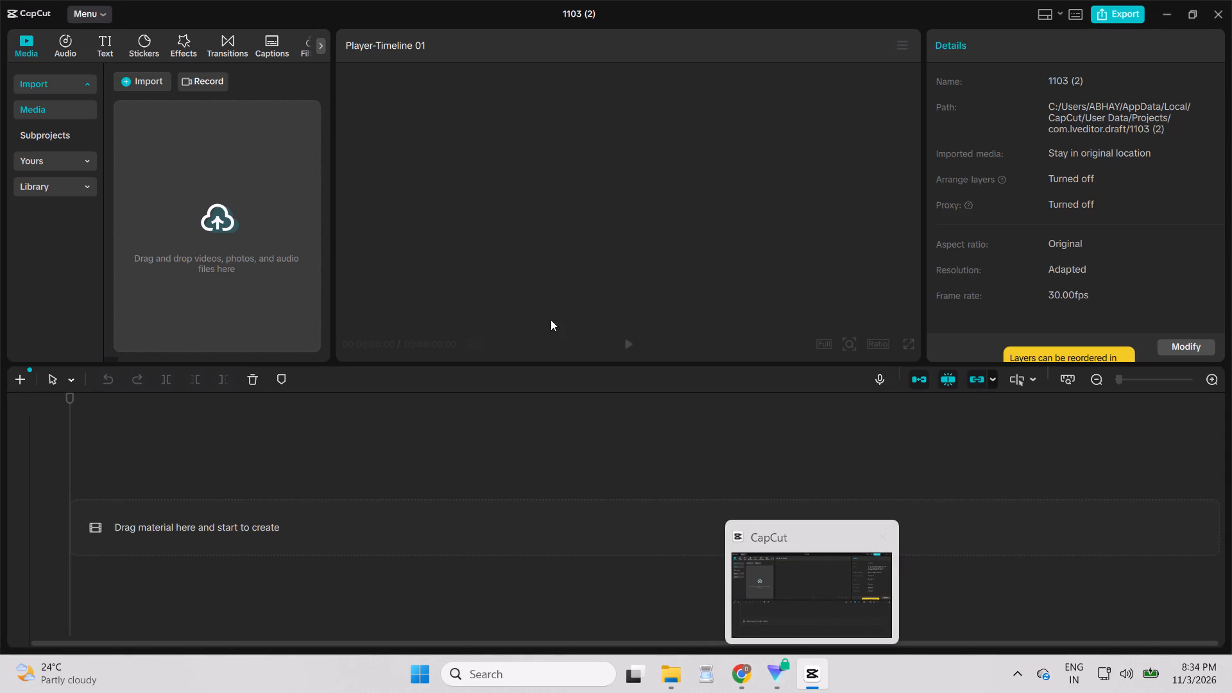
Start a media import into the project and open the folder Valorant_10-31-2026_20-46-53-318.
left_click(210, 239)
left_click(220, 248)
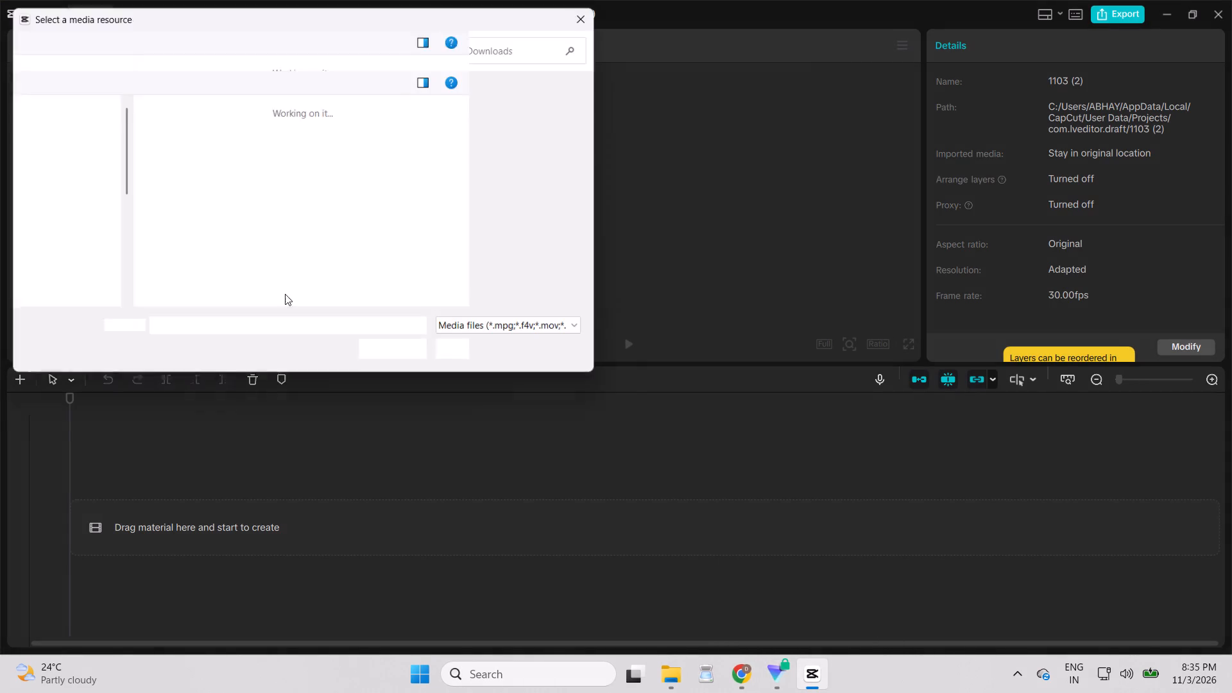
scroll(96, 200, "down", 4)
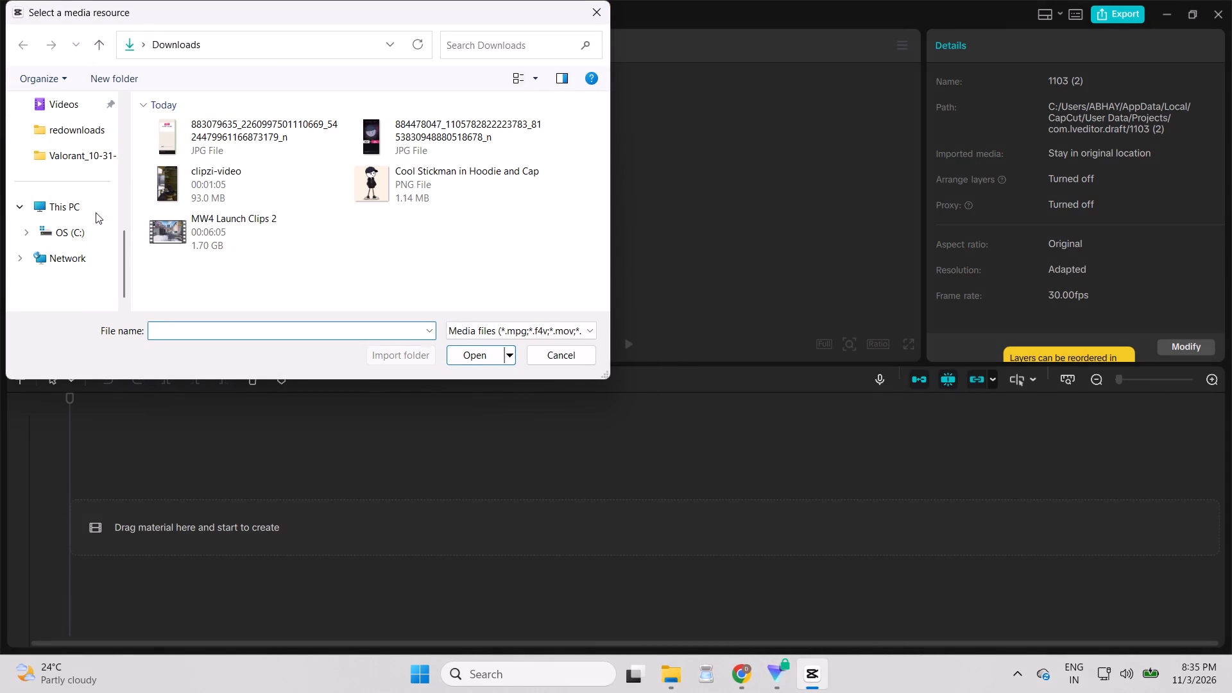
left_click(78, 148)
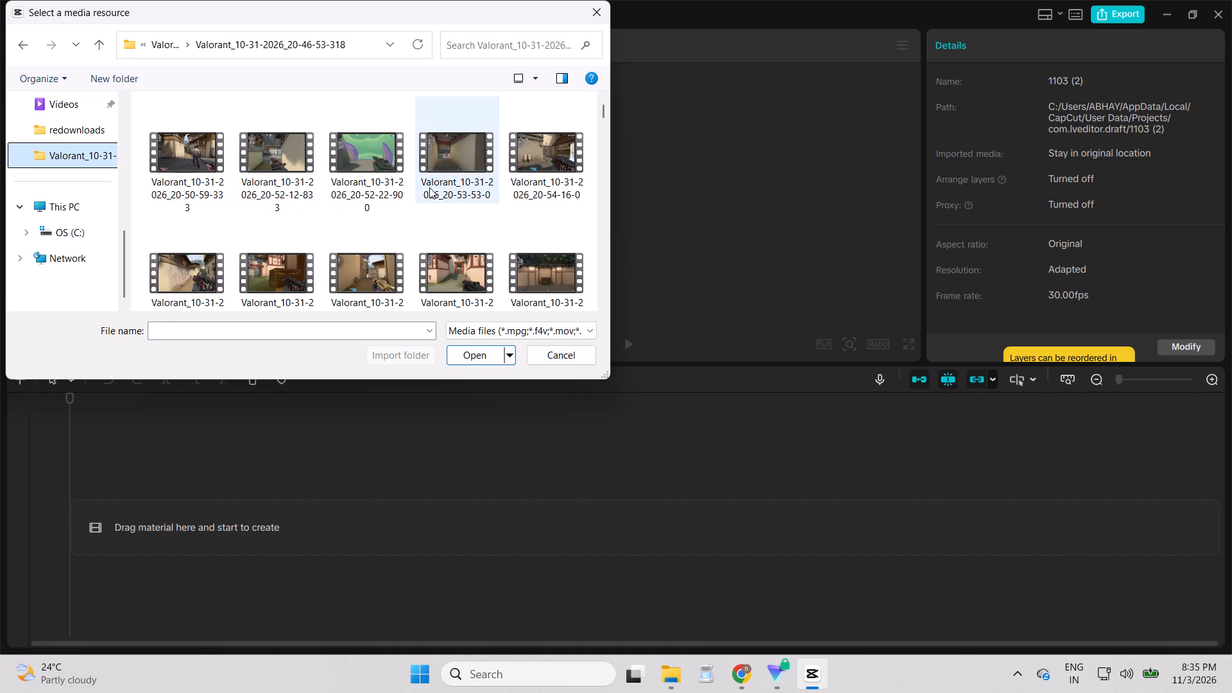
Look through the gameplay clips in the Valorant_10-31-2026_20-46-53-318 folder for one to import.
scroll(408, 182, "down", 8)
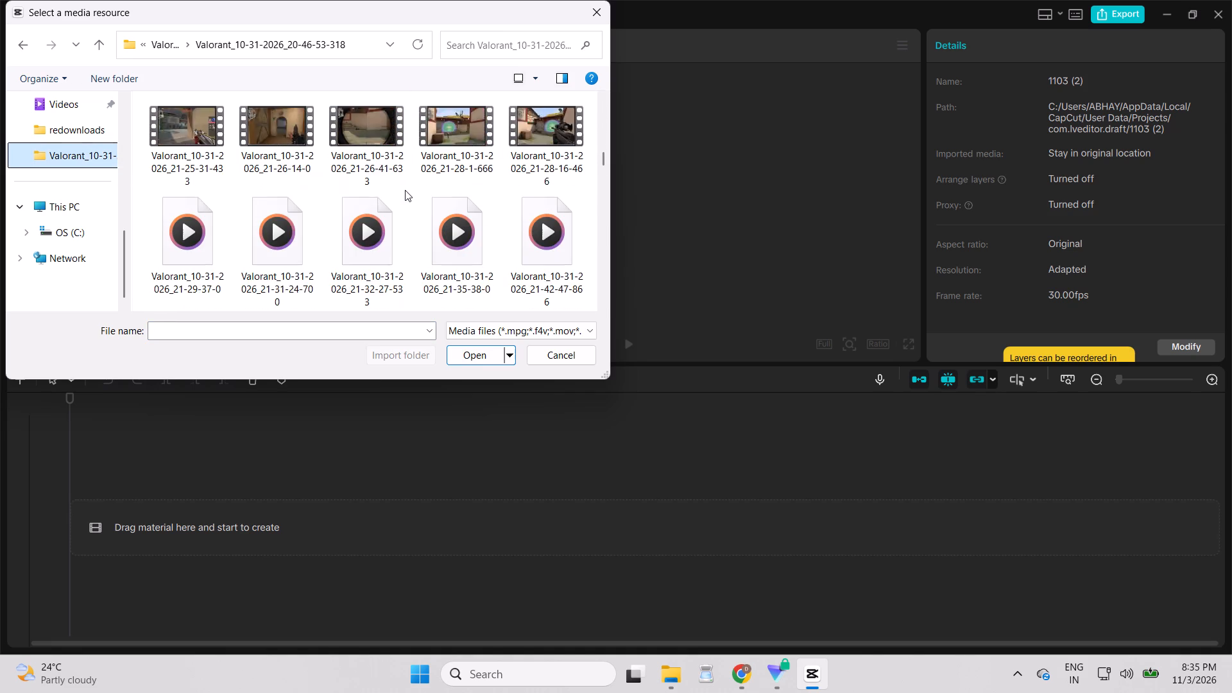
scroll(405, 190, "down", 12)
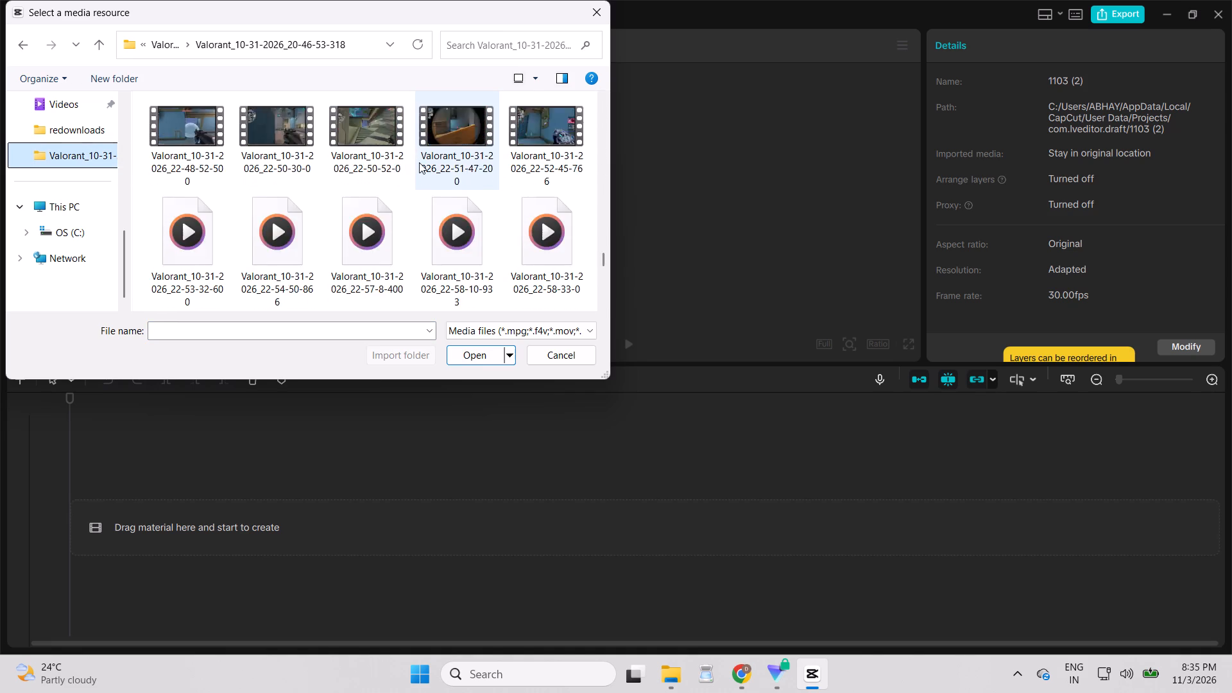
scroll(419, 162, "down", 10)
scroll(328, 211, "up", 1)
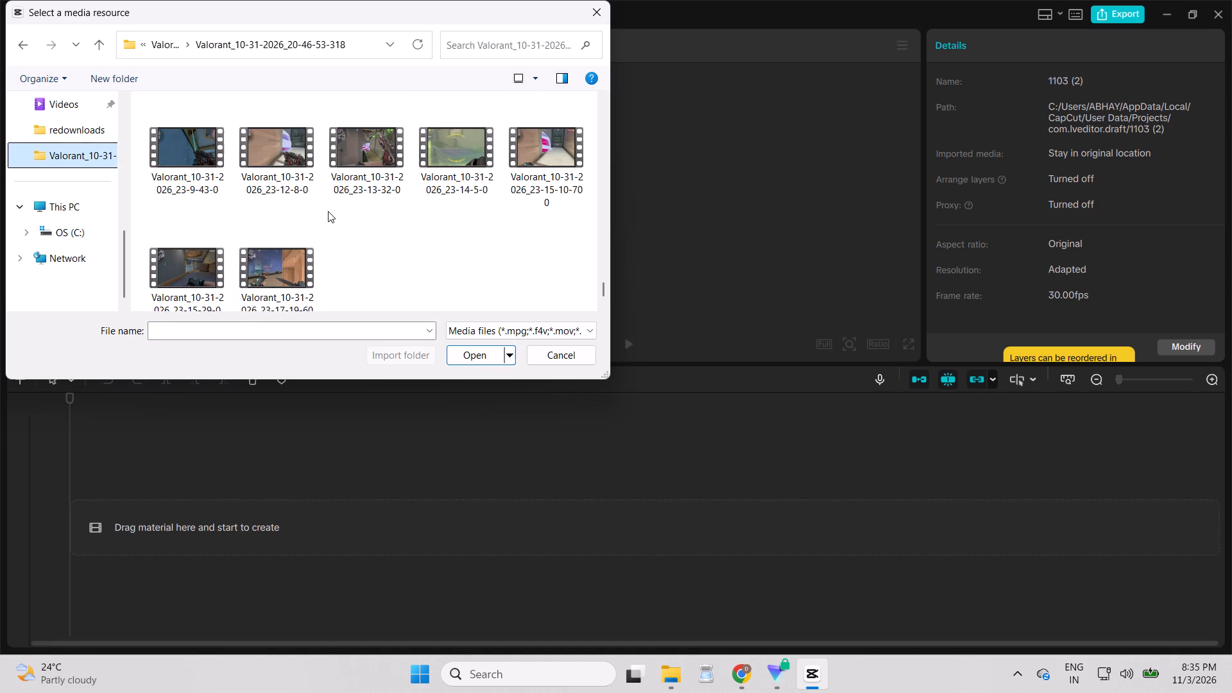
scroll(328, 211, "up", 1)
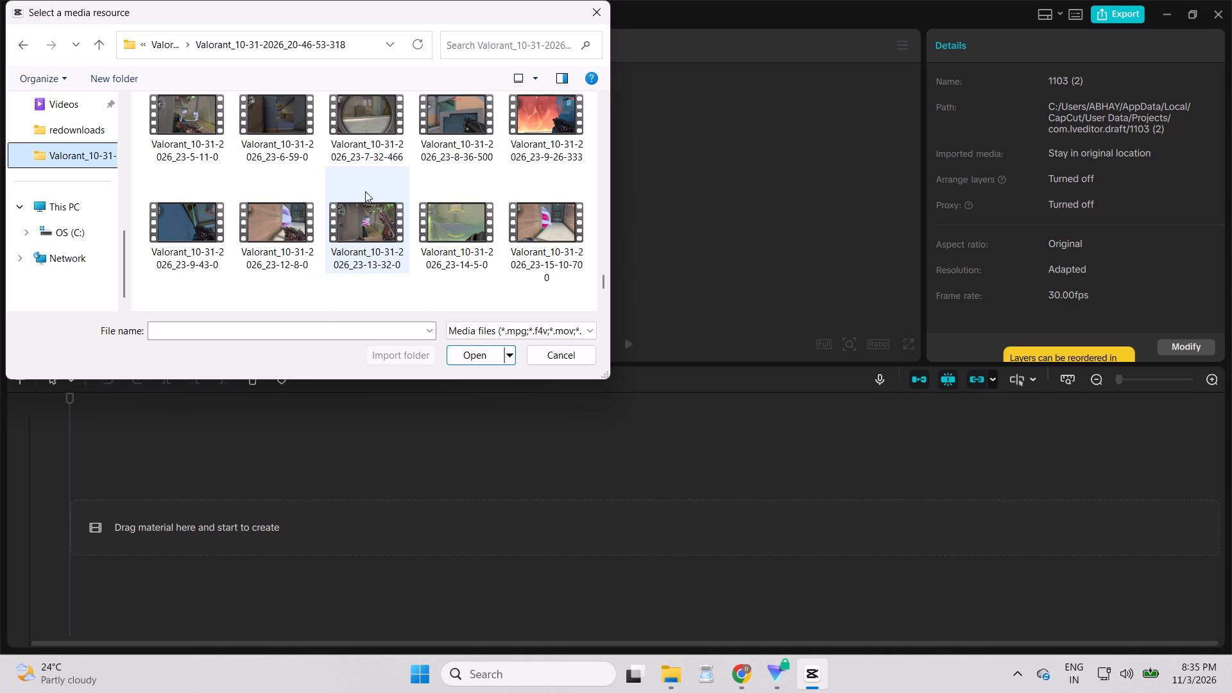
scroll(367, 220, "up", 3)
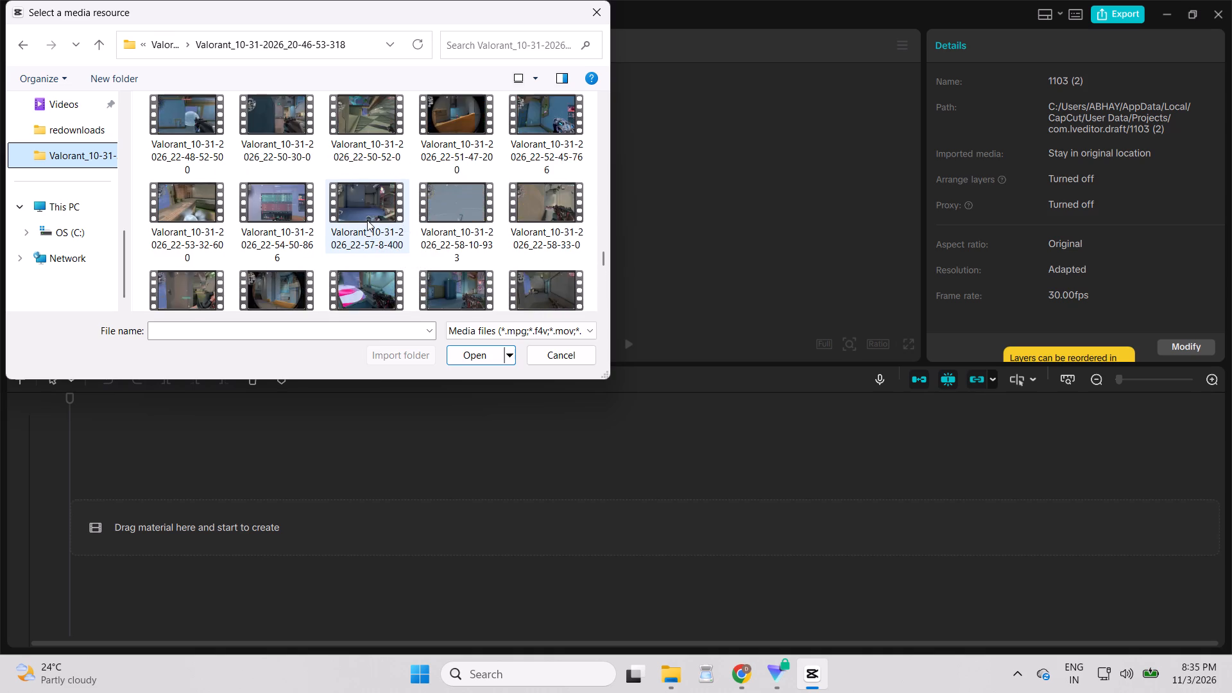
scroll(367, 220, "up", 10)
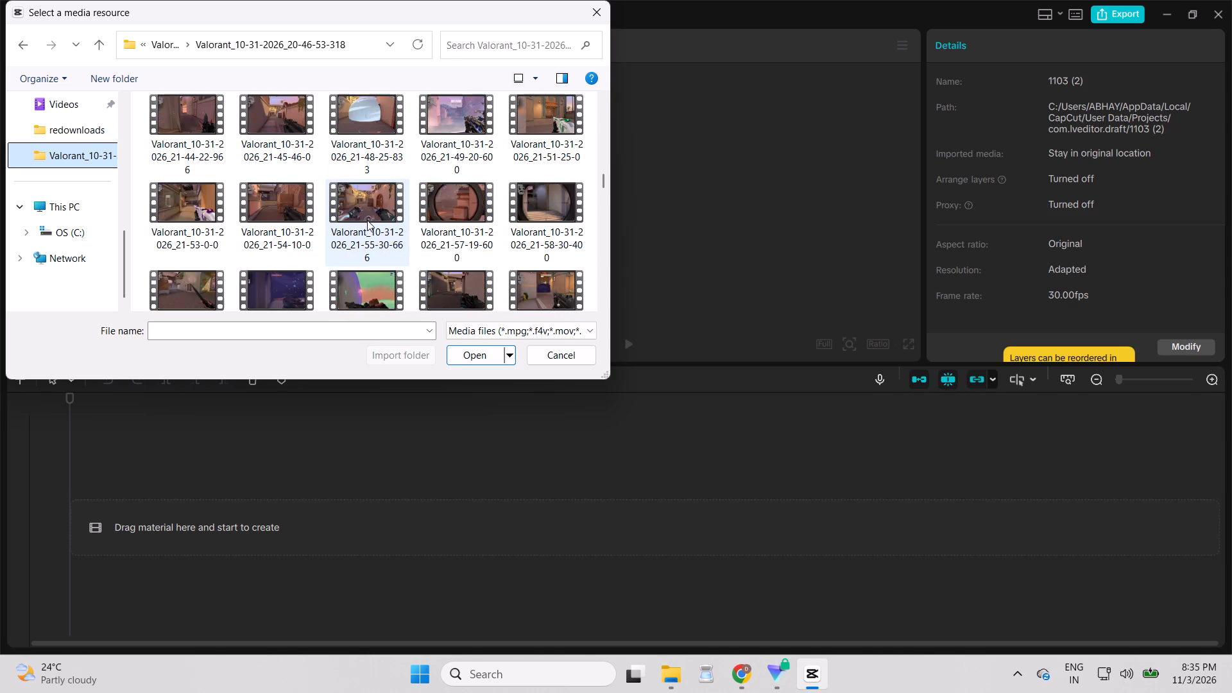
scroll(367, 220, "up", 3)
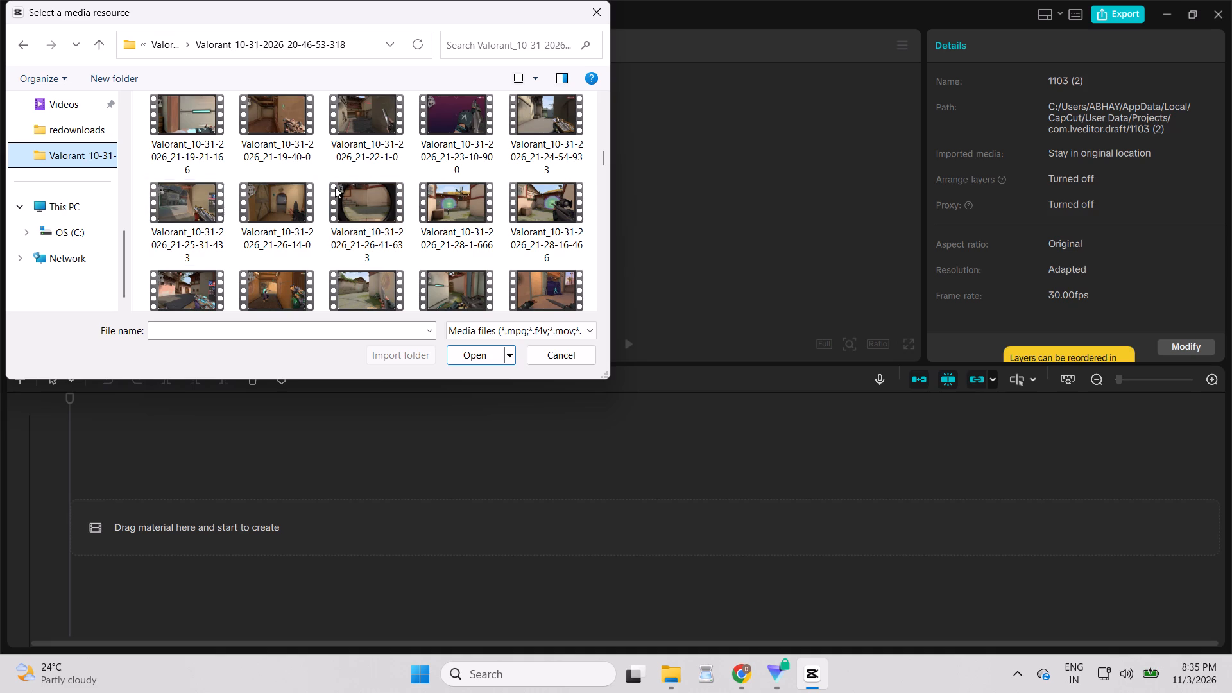
scroll(348, 184, "up", 3)
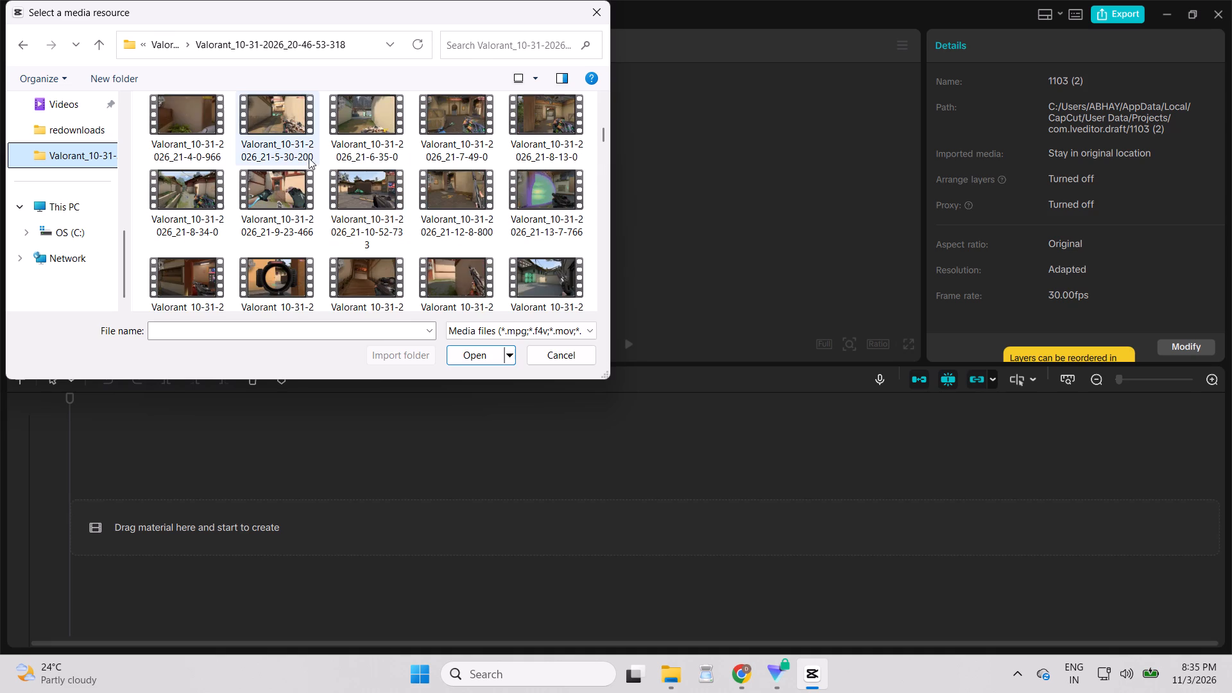
Import the clip Valorant_10-31-2026_21-7-49-0 into the project.
left_click(446, 120)
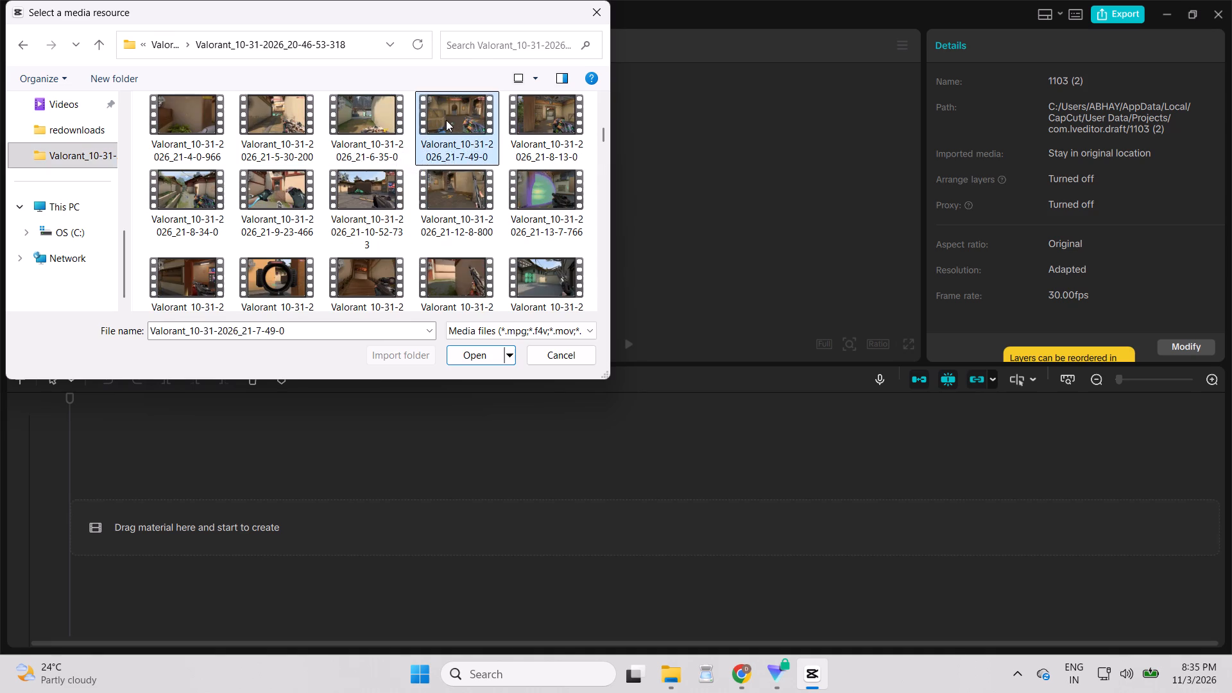
left_click(446, 119)
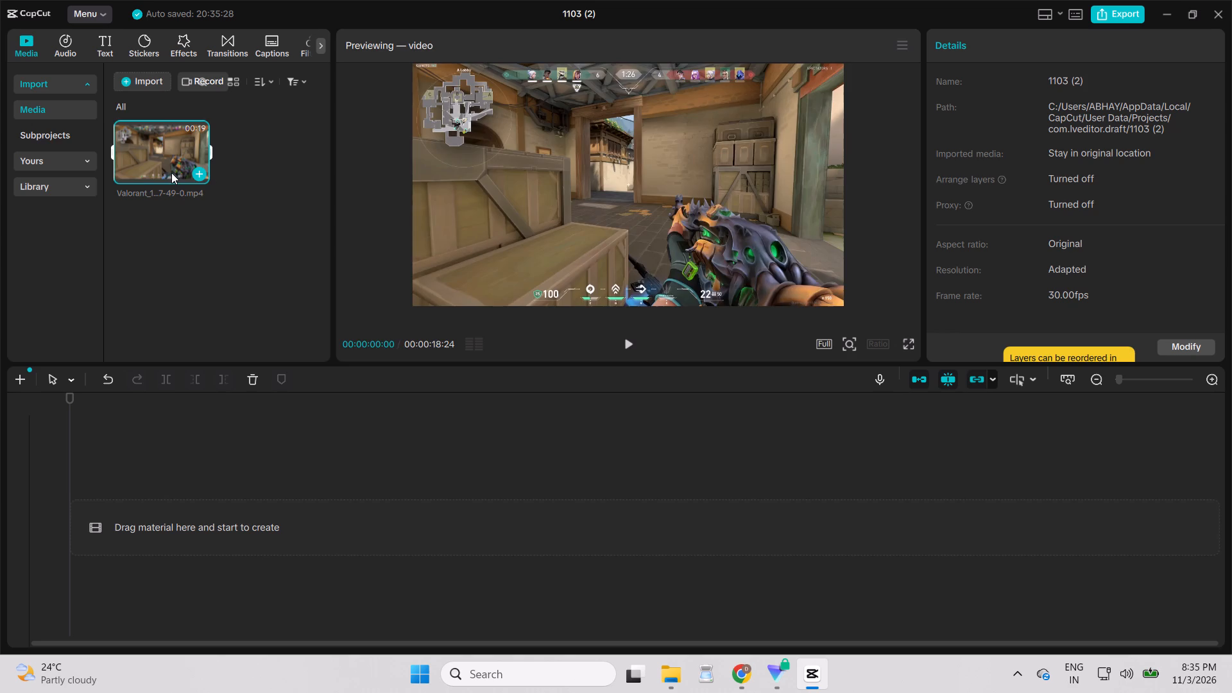
Place the imported Valorant_10-31-2026_21-7-49-0 clip on the main track at the start of the timeline.
left_click(171, 172)
left_click(146, 176)
left_click_drag(153, 160, 176, 588)
left_click_drag(170, 572, 153, 499)
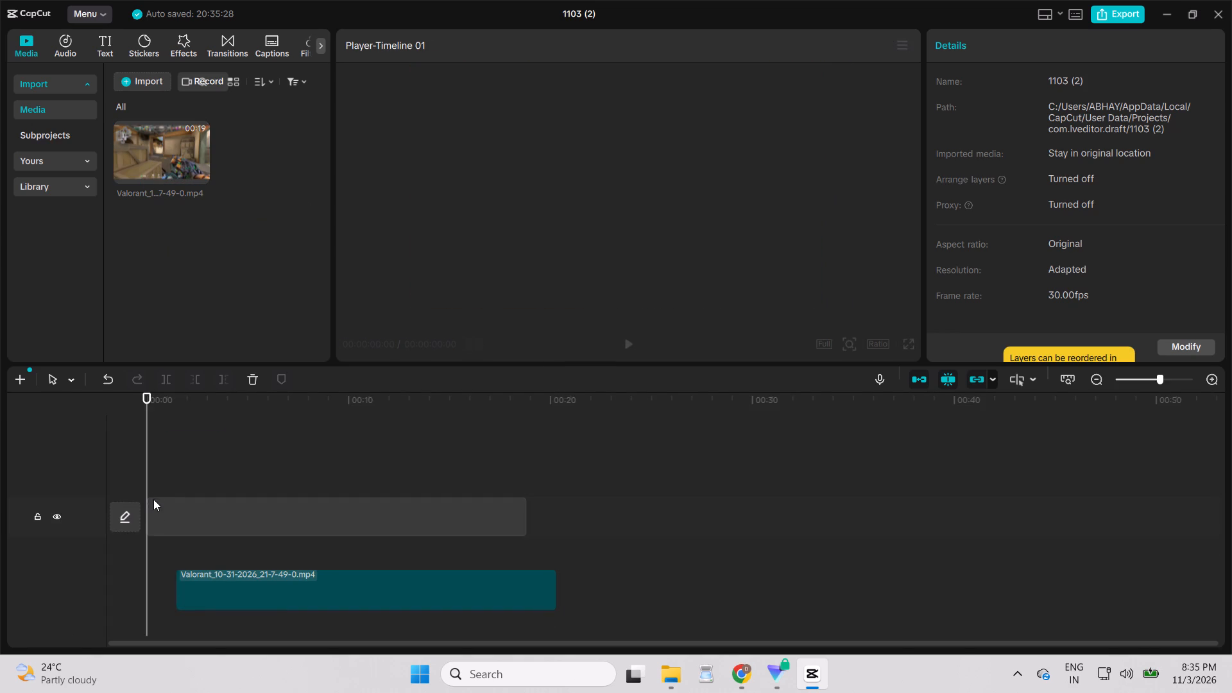
left_click_drag(153, 499, 153, 494)
left_click(450, 477)
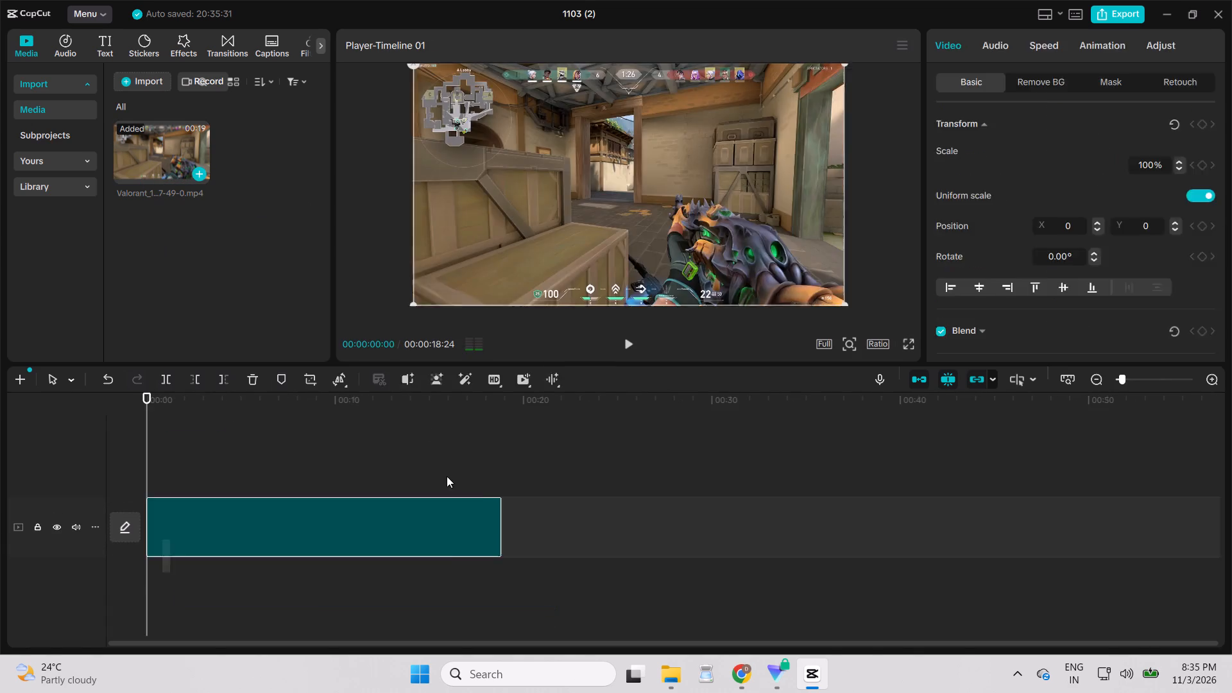
Play the placed clip through from the start of the timeline.
left_click_drag(452, 395, 10, 362)
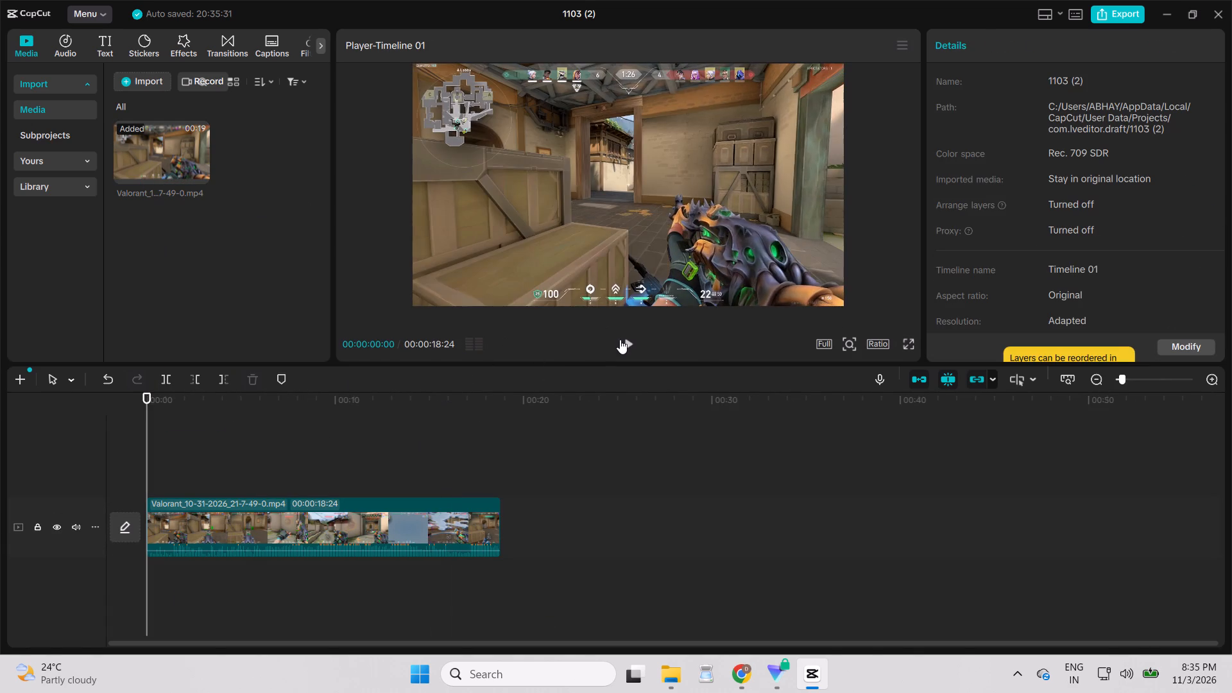
left_click(631, 338)
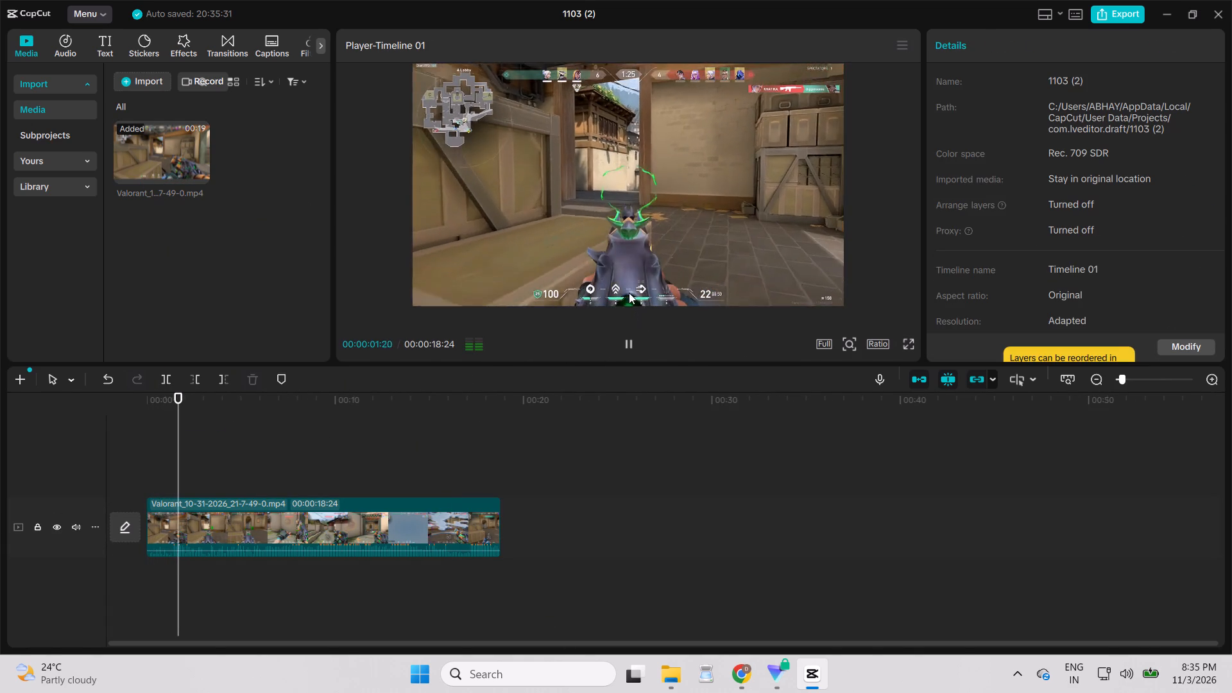
Set the aspect ratio of the timeline to vertical 9:16.
left_click(375, 551)
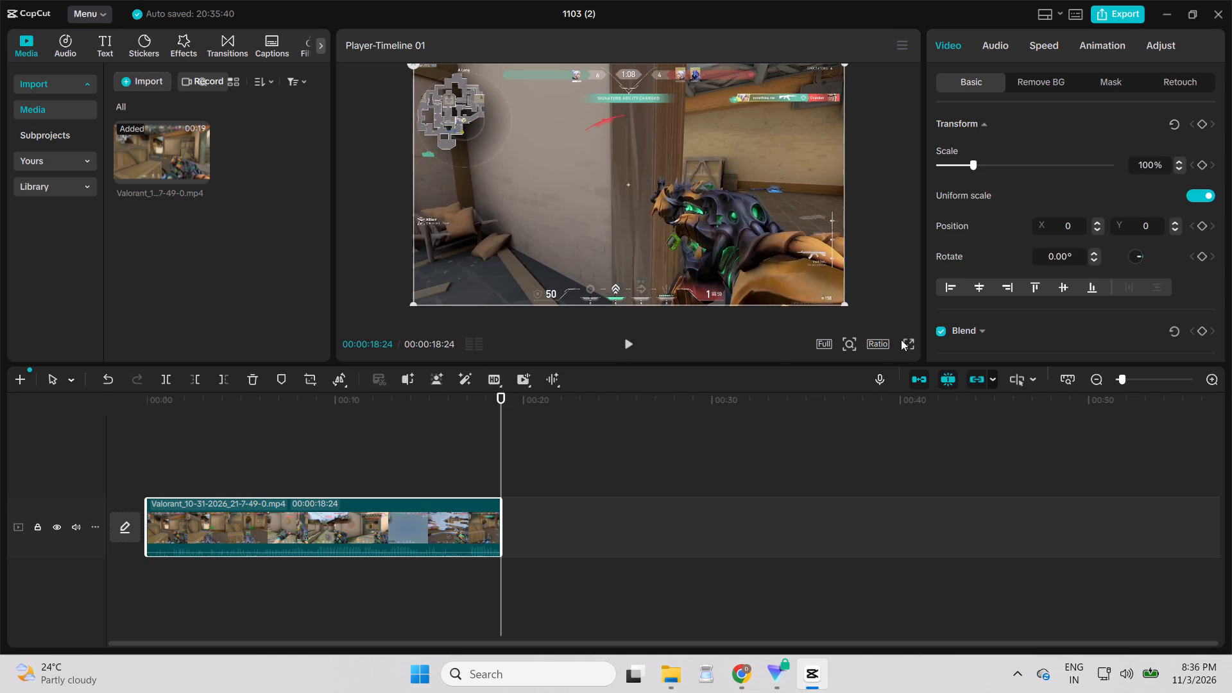
left_click(882, 344)
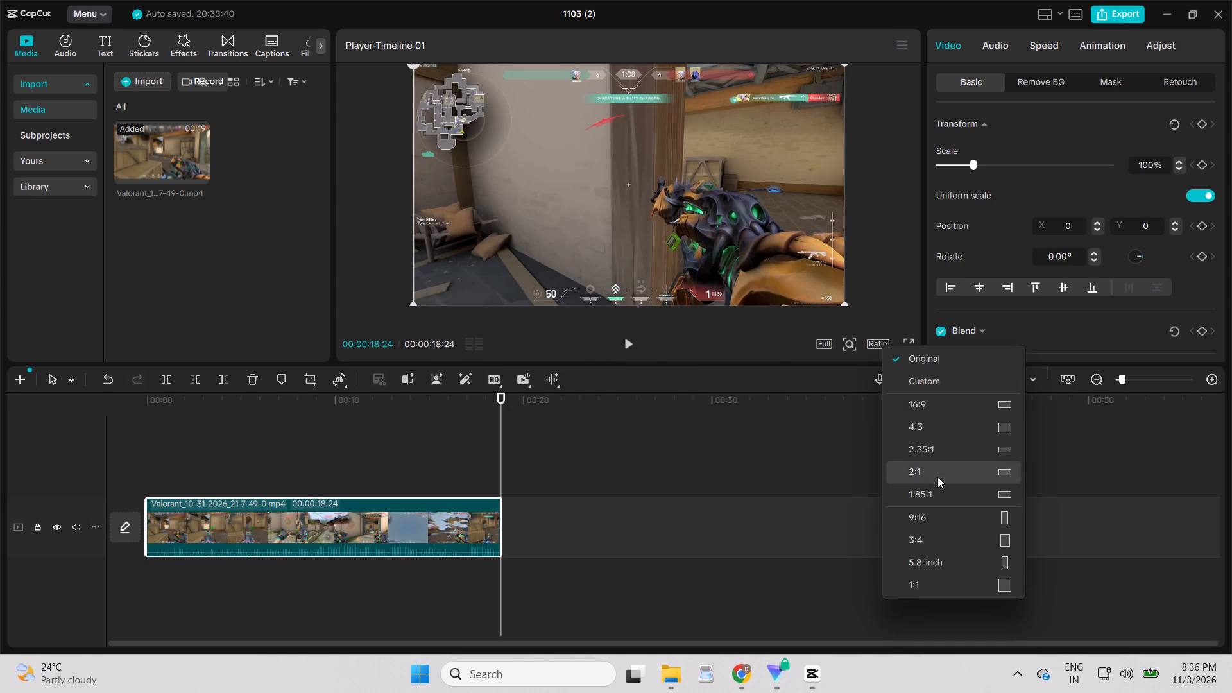
left_click(951, 521)
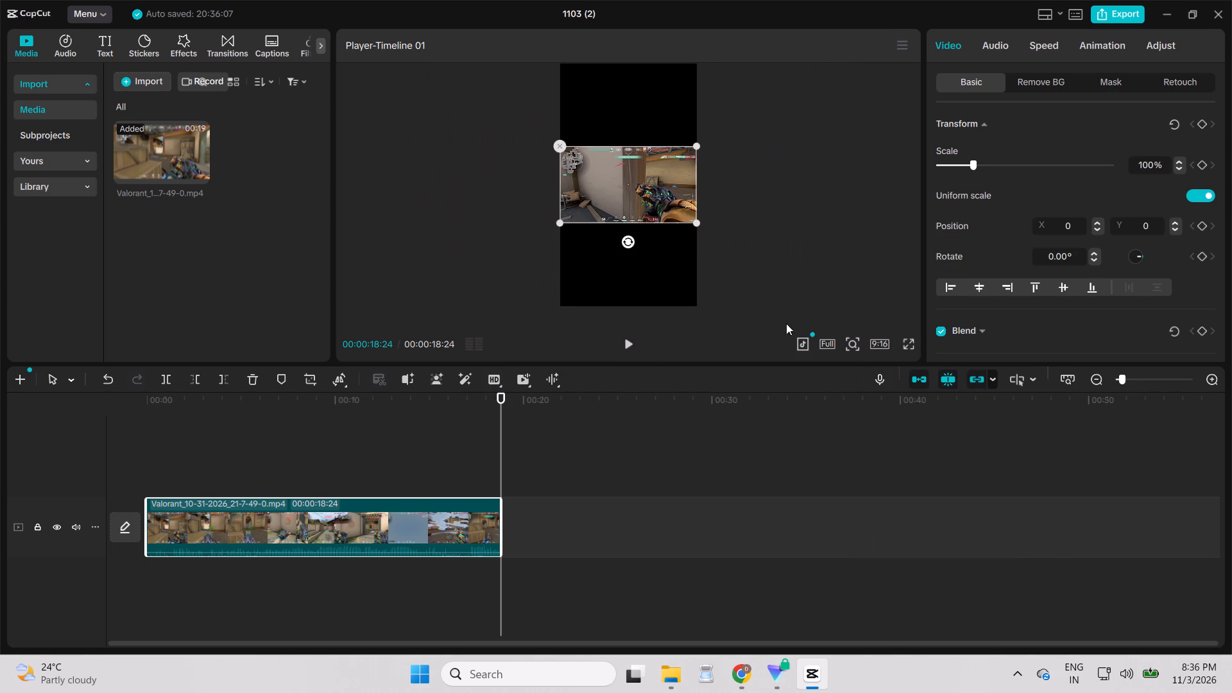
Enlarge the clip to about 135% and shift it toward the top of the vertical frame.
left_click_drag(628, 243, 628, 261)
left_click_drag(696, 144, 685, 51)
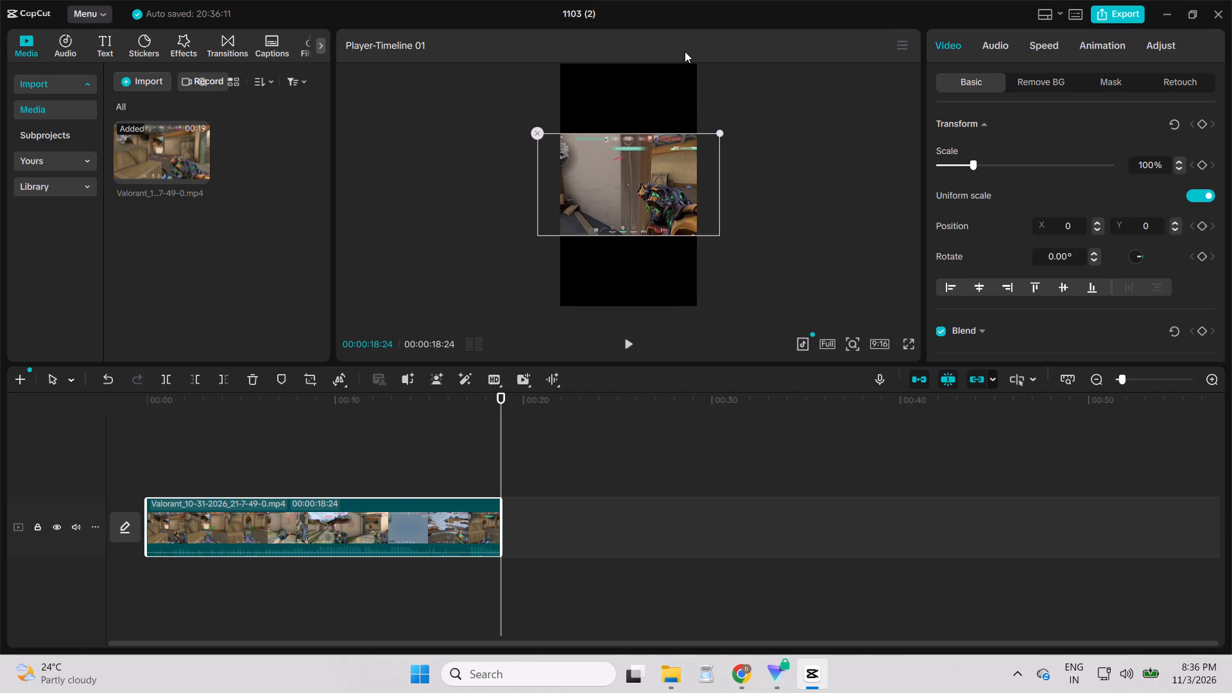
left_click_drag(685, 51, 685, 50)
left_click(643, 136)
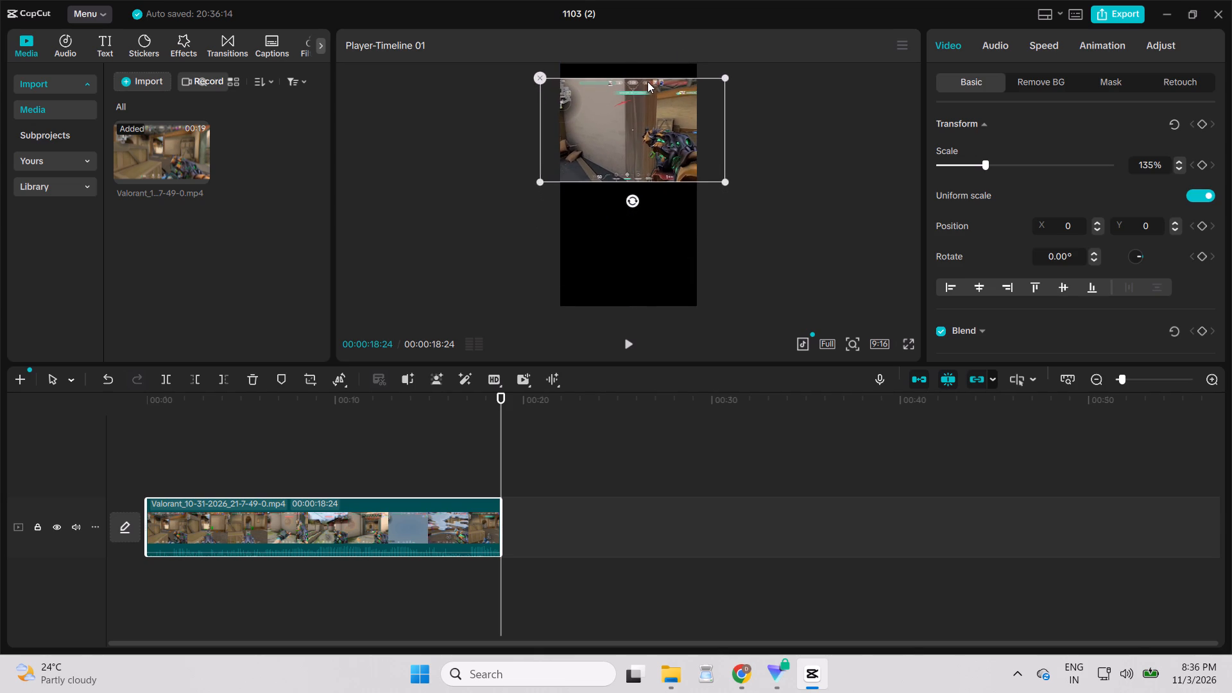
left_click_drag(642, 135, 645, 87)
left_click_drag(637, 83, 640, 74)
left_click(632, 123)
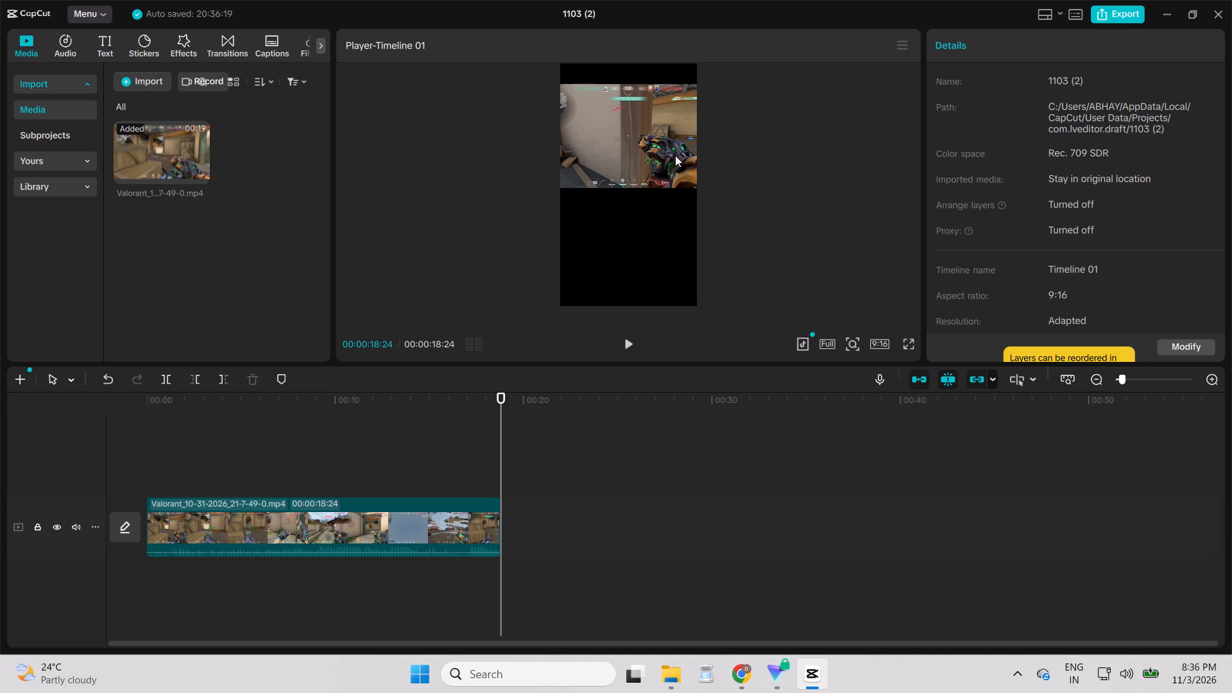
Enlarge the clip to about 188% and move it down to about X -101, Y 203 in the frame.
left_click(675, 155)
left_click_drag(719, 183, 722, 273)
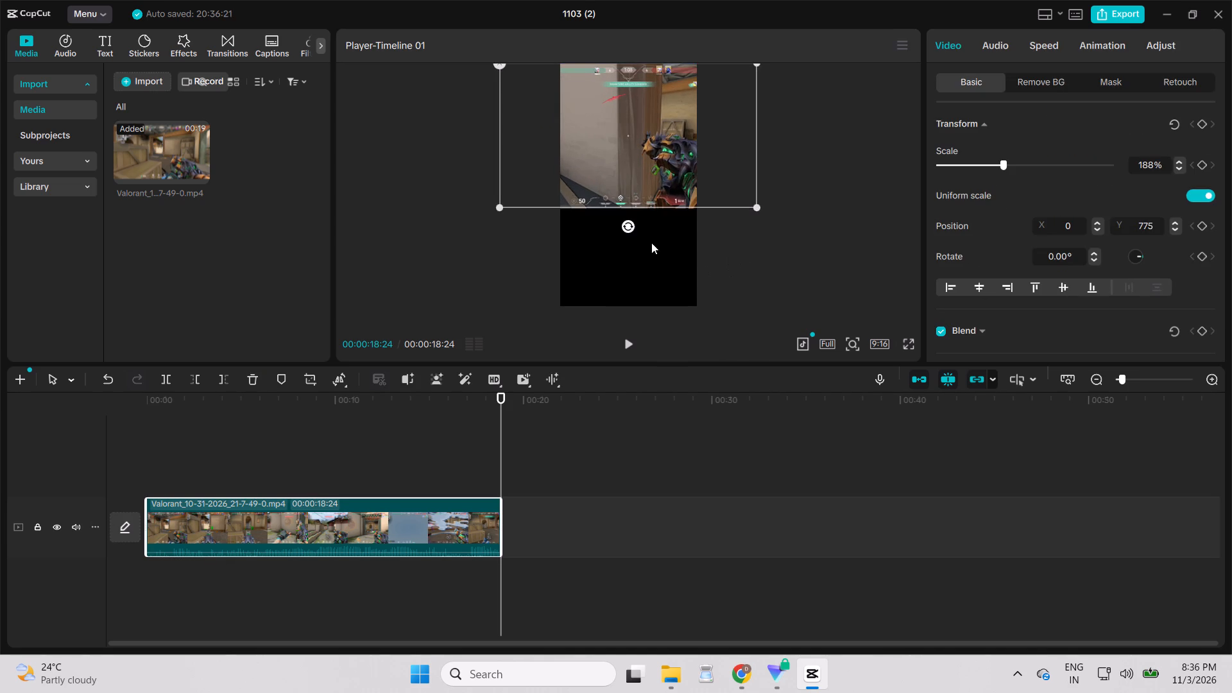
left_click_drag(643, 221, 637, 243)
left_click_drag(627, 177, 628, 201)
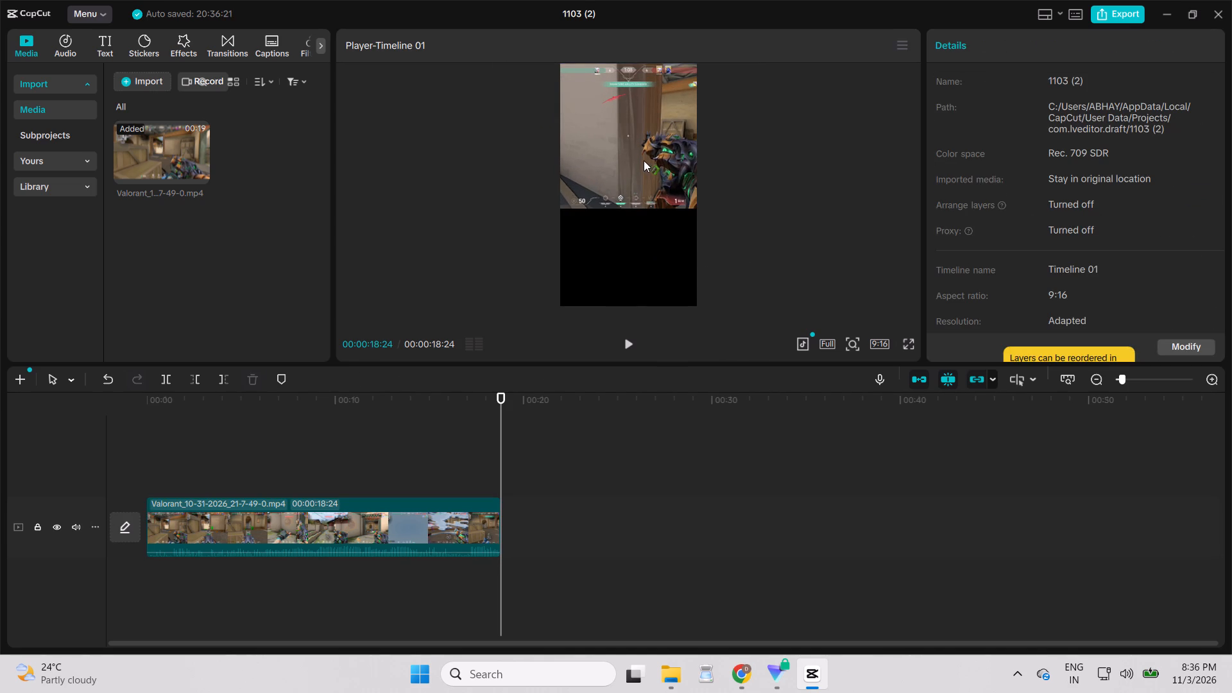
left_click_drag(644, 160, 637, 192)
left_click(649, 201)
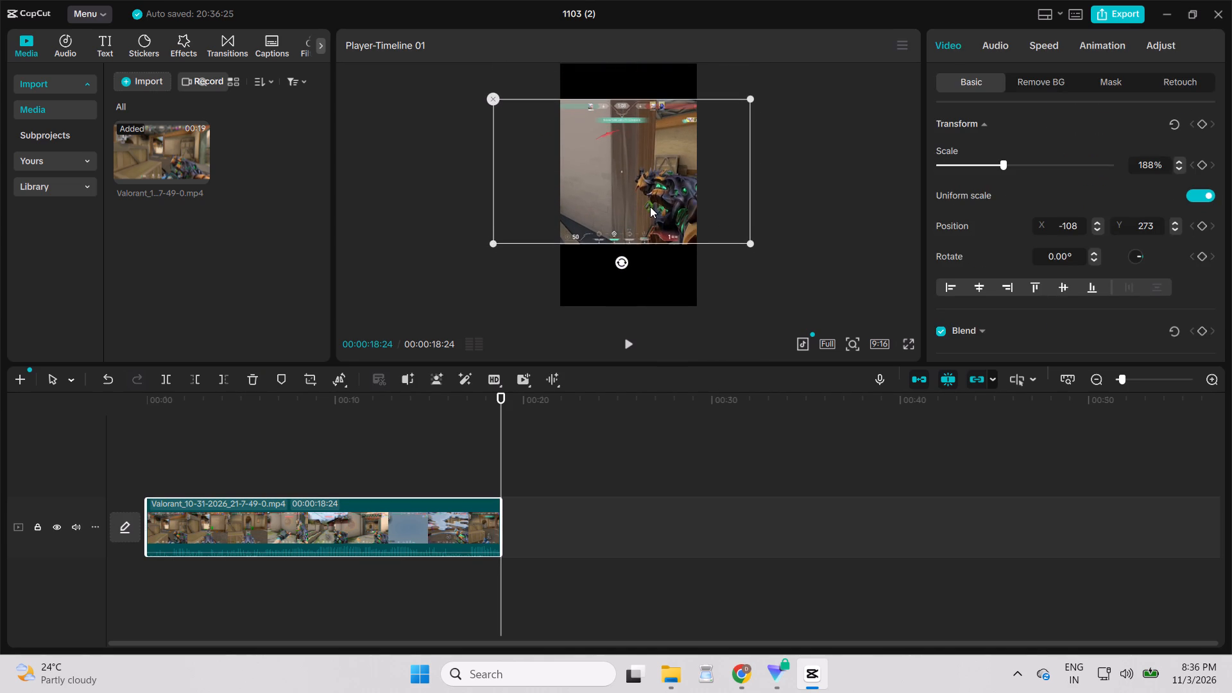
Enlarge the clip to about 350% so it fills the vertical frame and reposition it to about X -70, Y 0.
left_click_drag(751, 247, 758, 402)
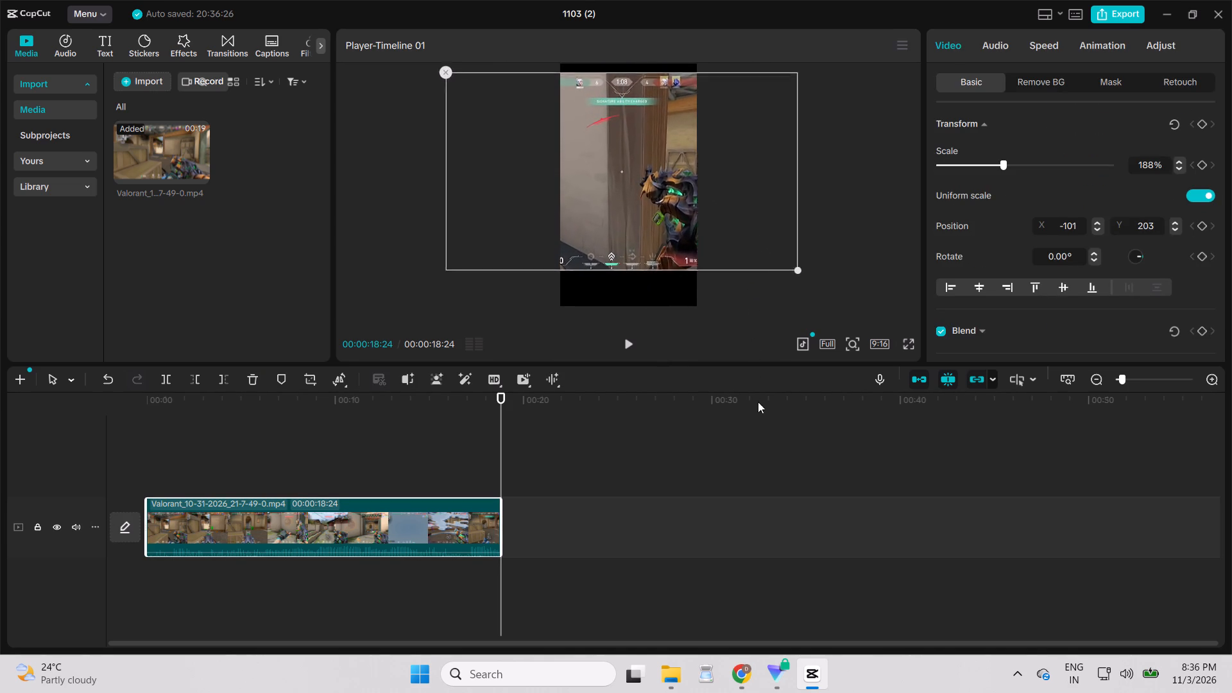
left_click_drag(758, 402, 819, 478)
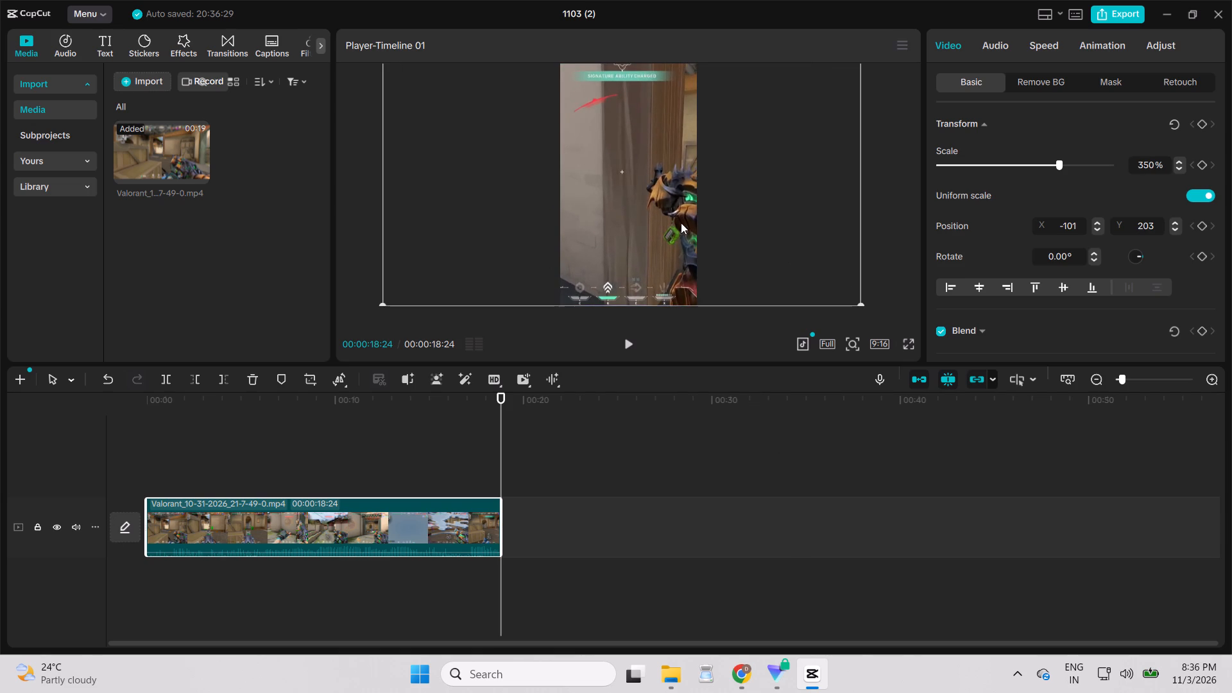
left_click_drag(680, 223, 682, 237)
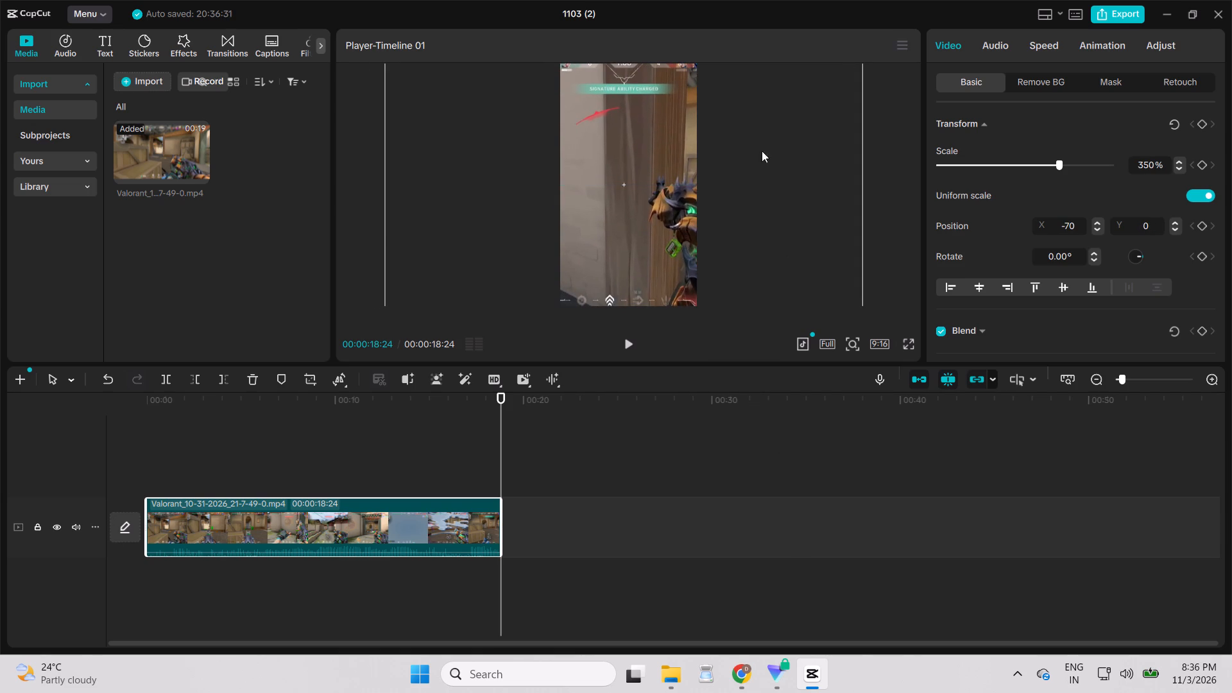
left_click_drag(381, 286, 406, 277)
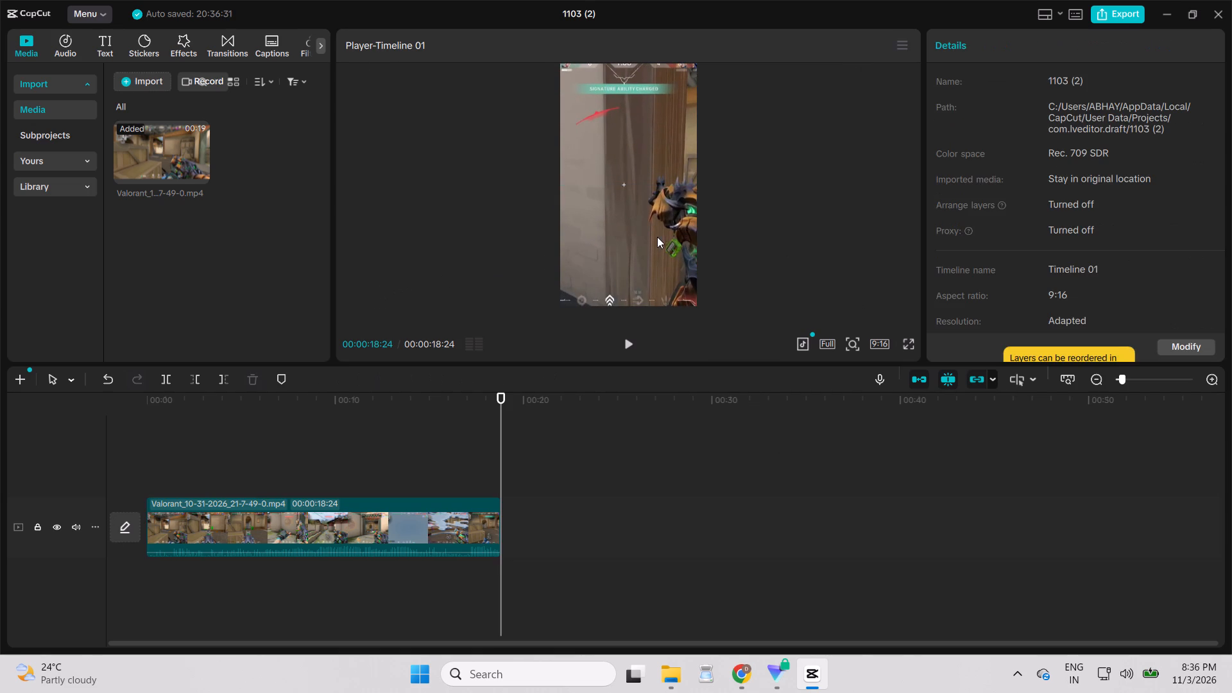
Shrink the clip to about 303% and reposition it to about X 146, Y 0 in the vertical frame.
left_click(657, 237)
scroll(610, 219, "up", 2)
left_click_drag(620, 180, 630, 237)
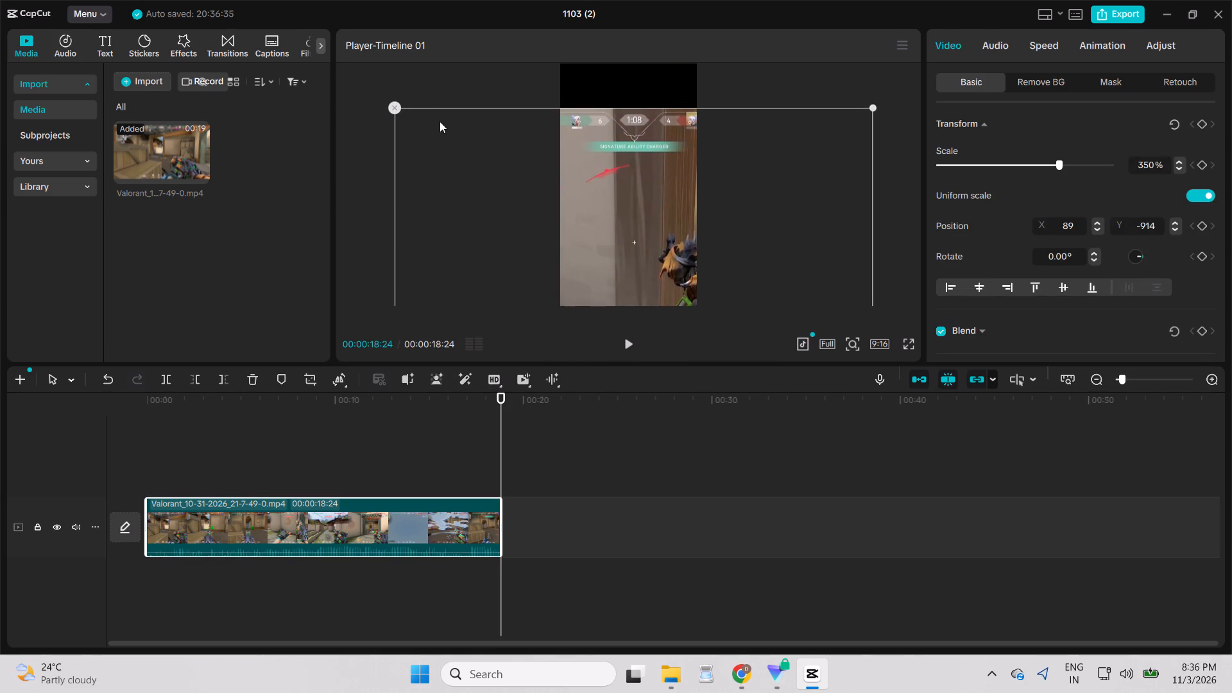
left_click_drag(874, 102, 848, 112)
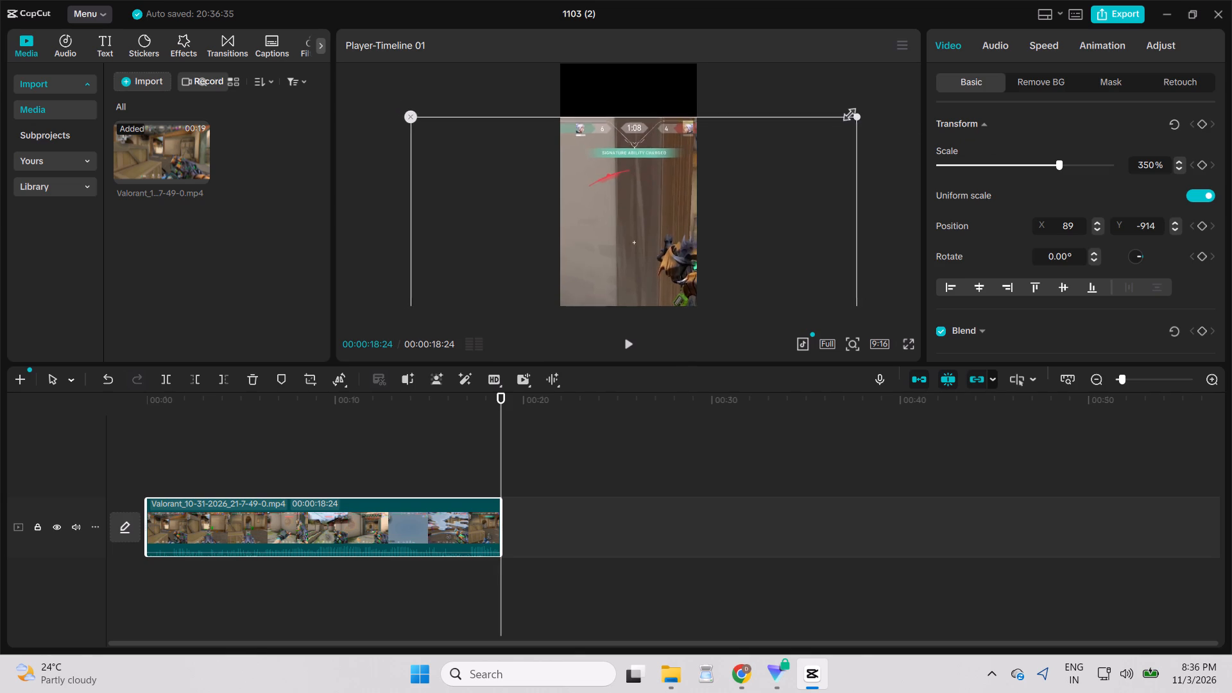
left_click_drag(848, 112, 825, 127)
left_click_drag(637, 198, 637, 144)
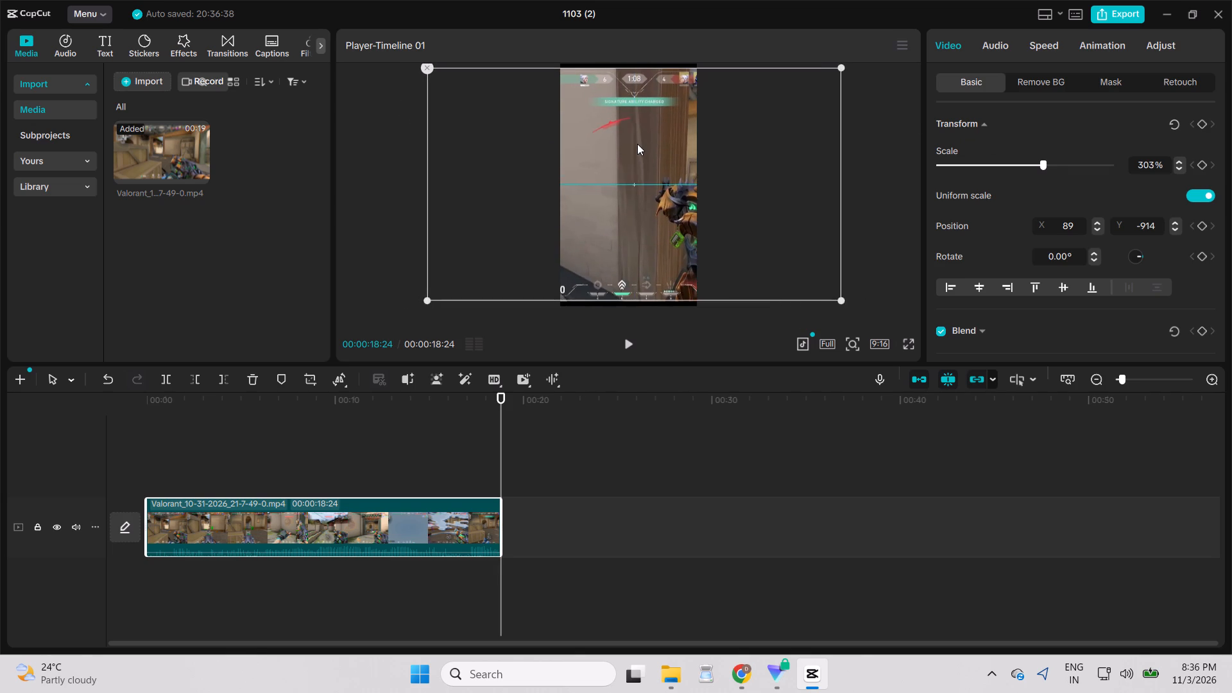
left_click_drag(637, 144, 640, 142)
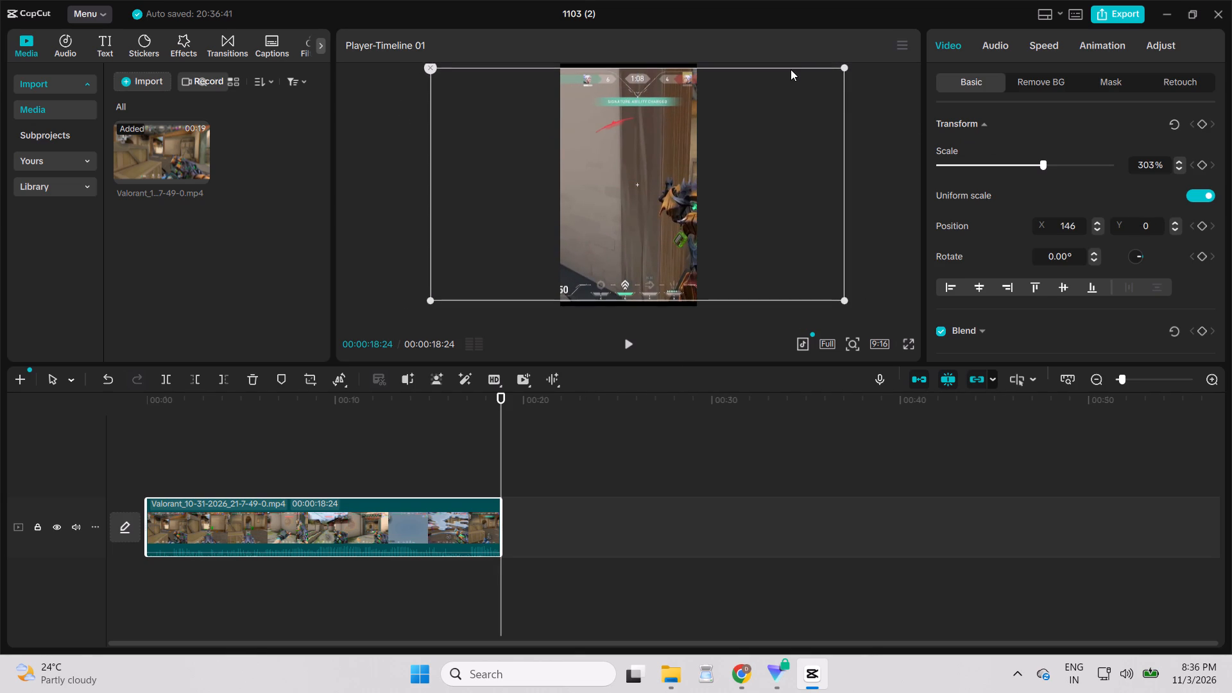
Scale the clip down to about 219%, leaving black bands above and below it.
left_click_drag(843, 67, 782, 102)
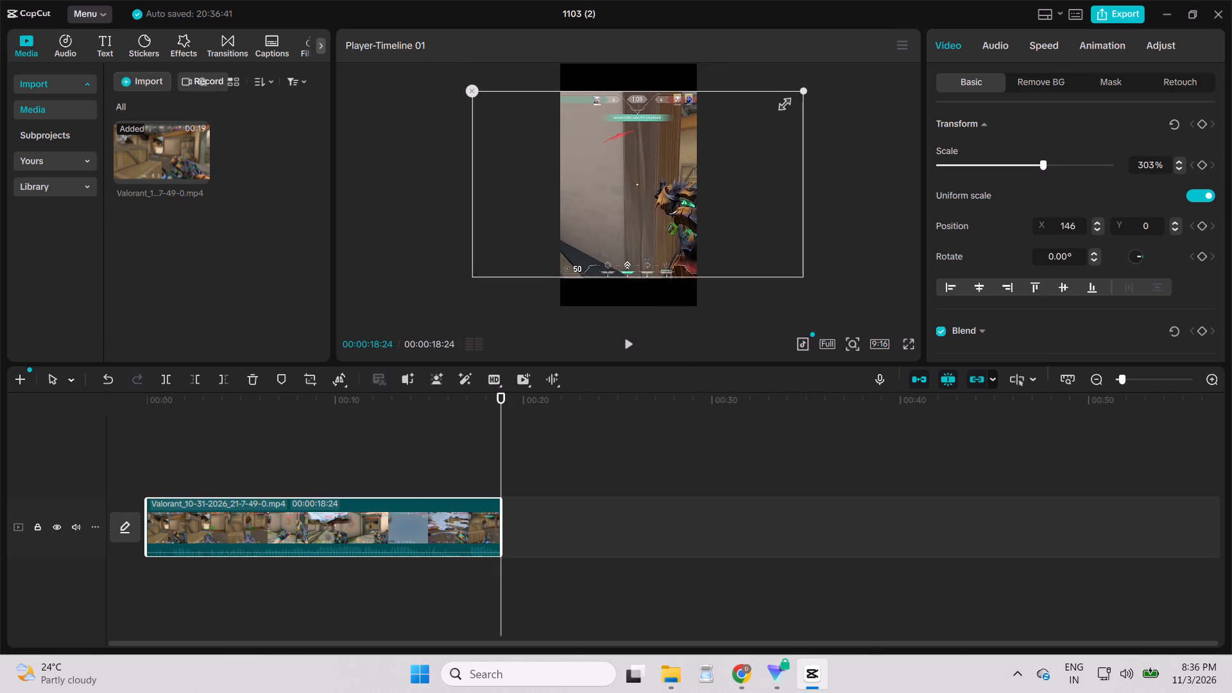
left_click_drag(782, 102, 769, 110)
left_click_drag(797, 94, 789, 99)
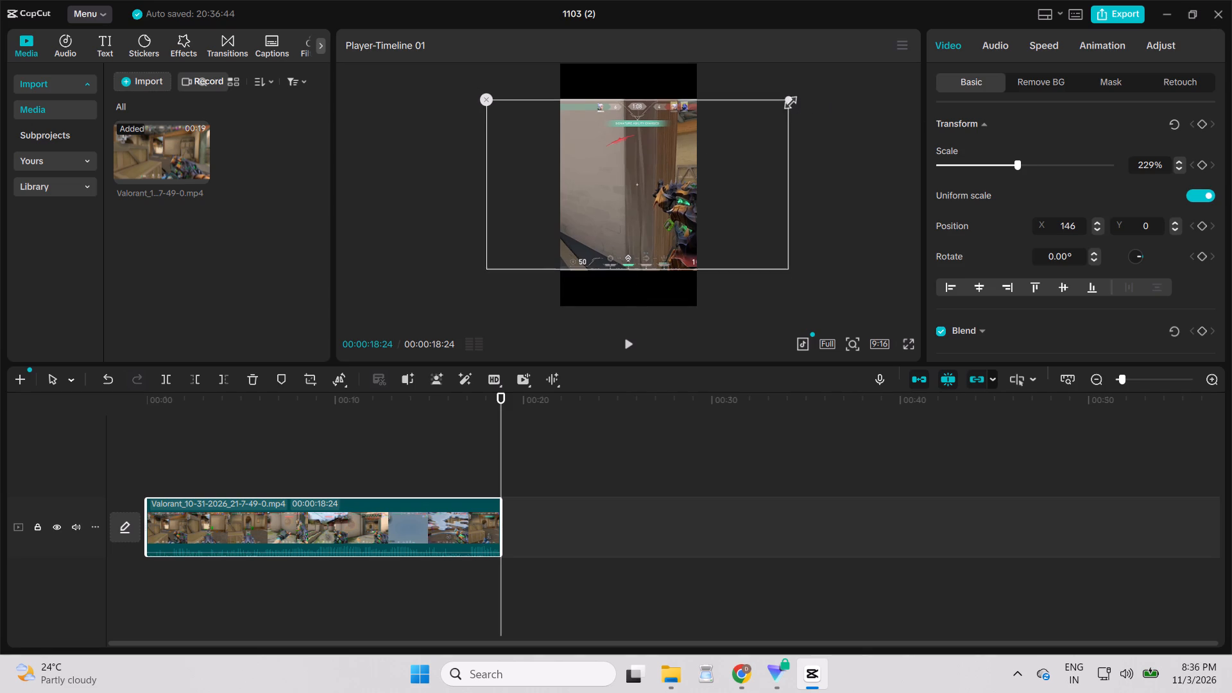
left_click_drag(789, 99, 787, 101)
Play the reframed clip to check its vertical framing.
left_click(628, 349)
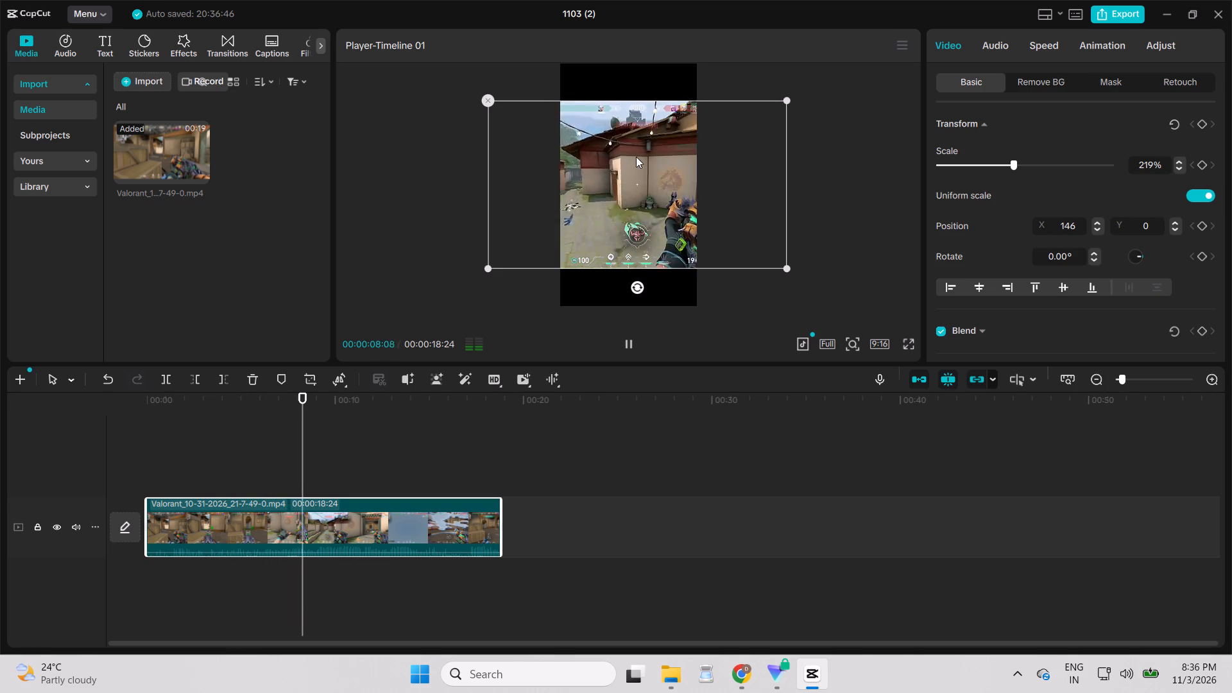
Scale the gameplay clip down slightly to about 215% in the vertical frame.
left_click(787, 102)
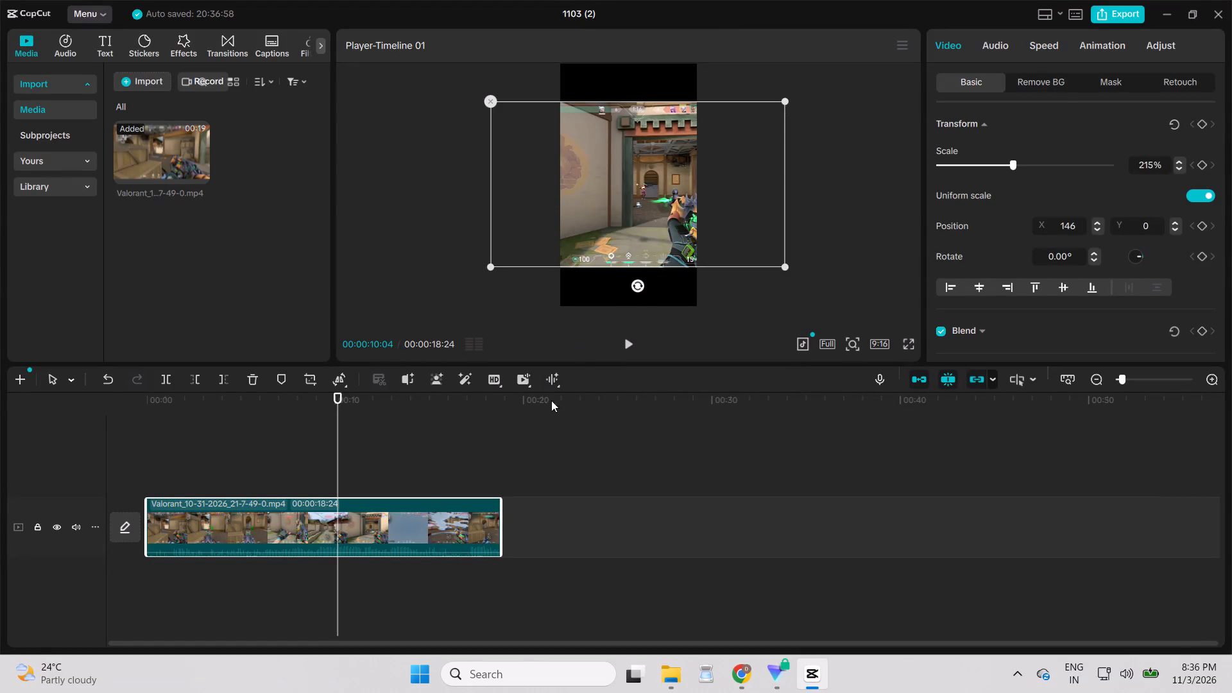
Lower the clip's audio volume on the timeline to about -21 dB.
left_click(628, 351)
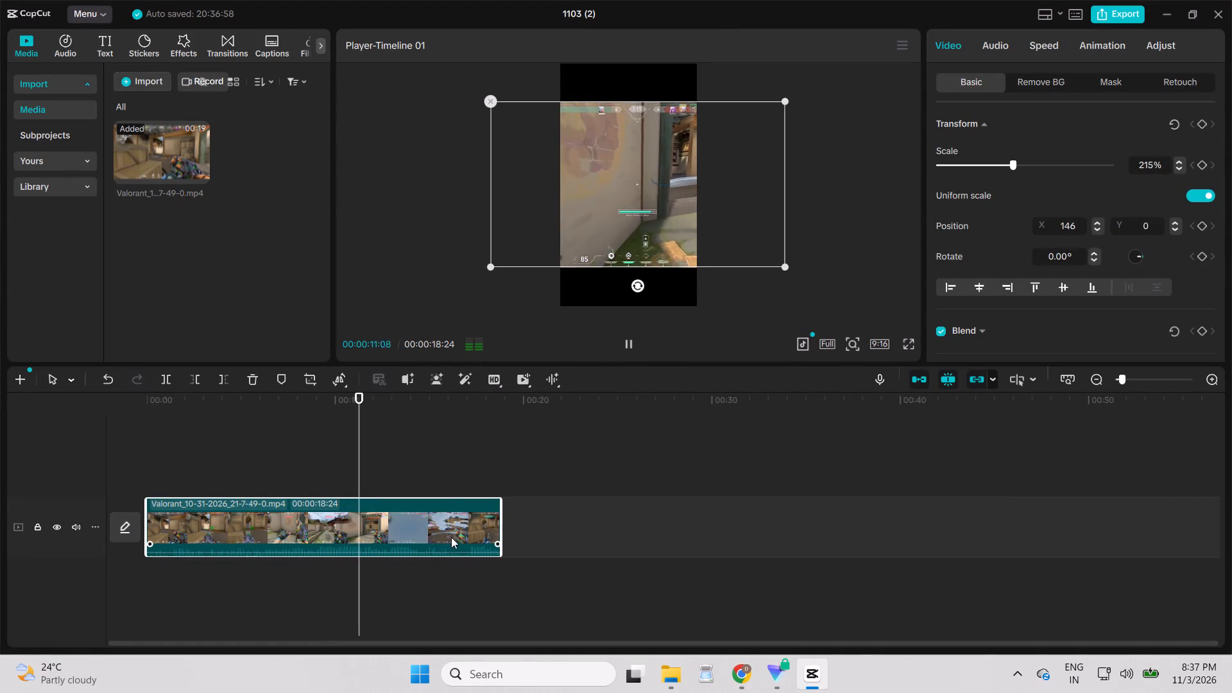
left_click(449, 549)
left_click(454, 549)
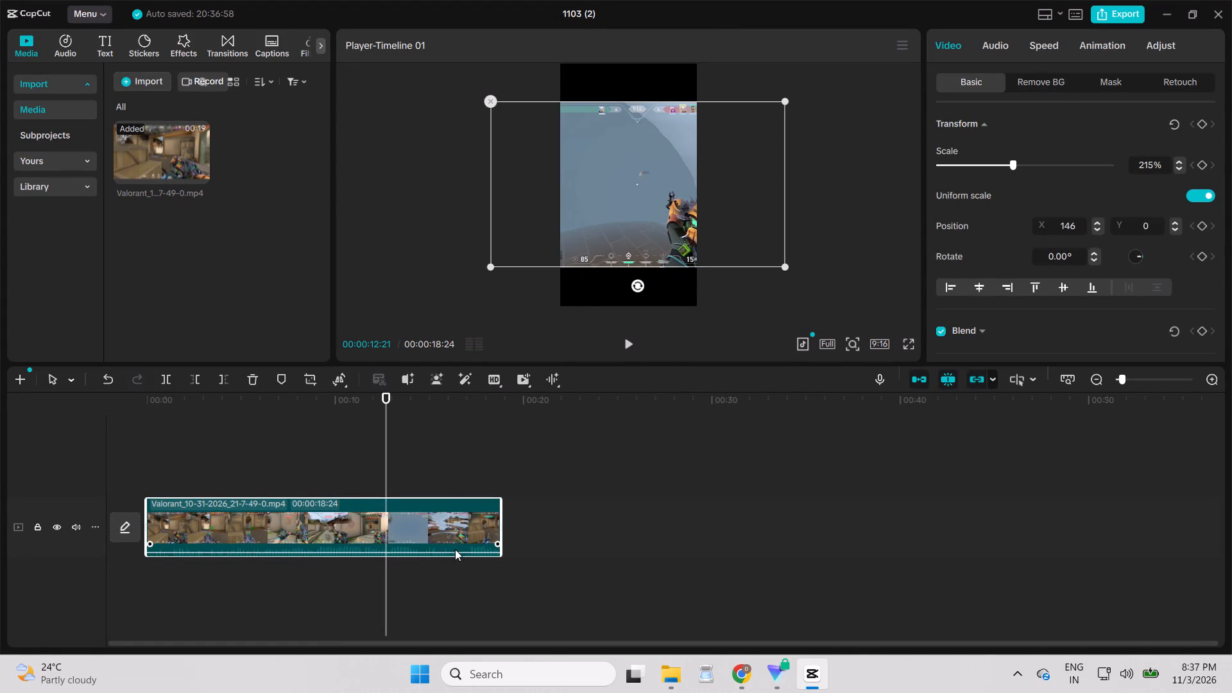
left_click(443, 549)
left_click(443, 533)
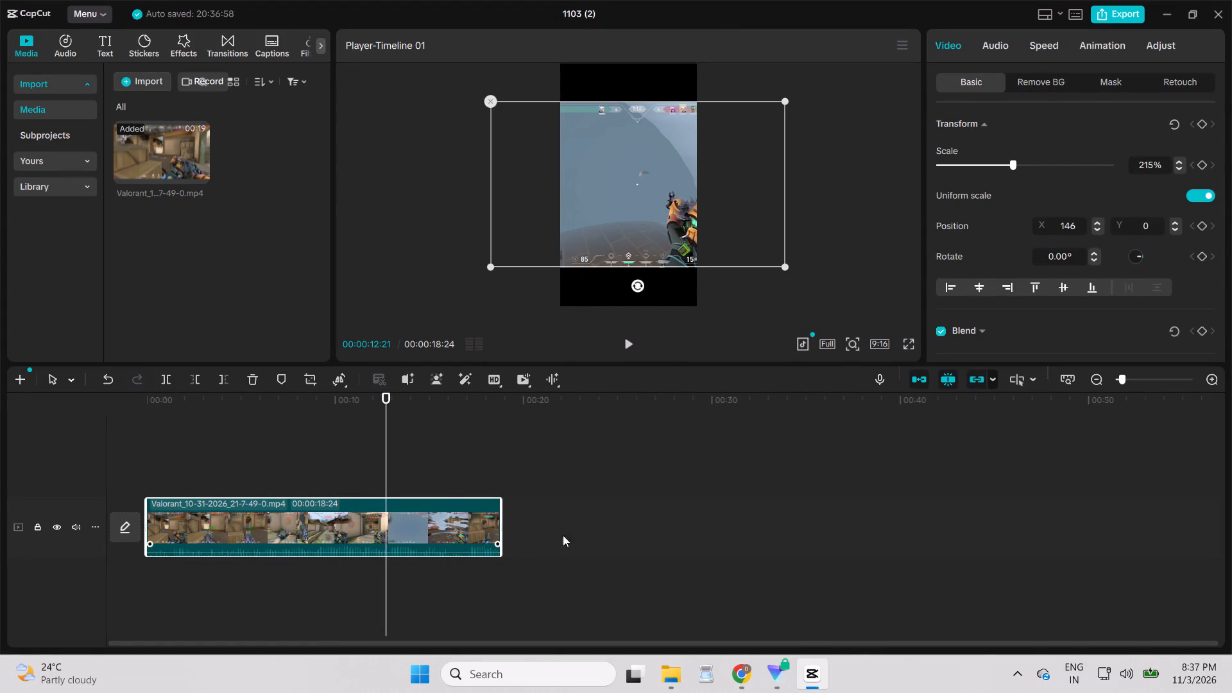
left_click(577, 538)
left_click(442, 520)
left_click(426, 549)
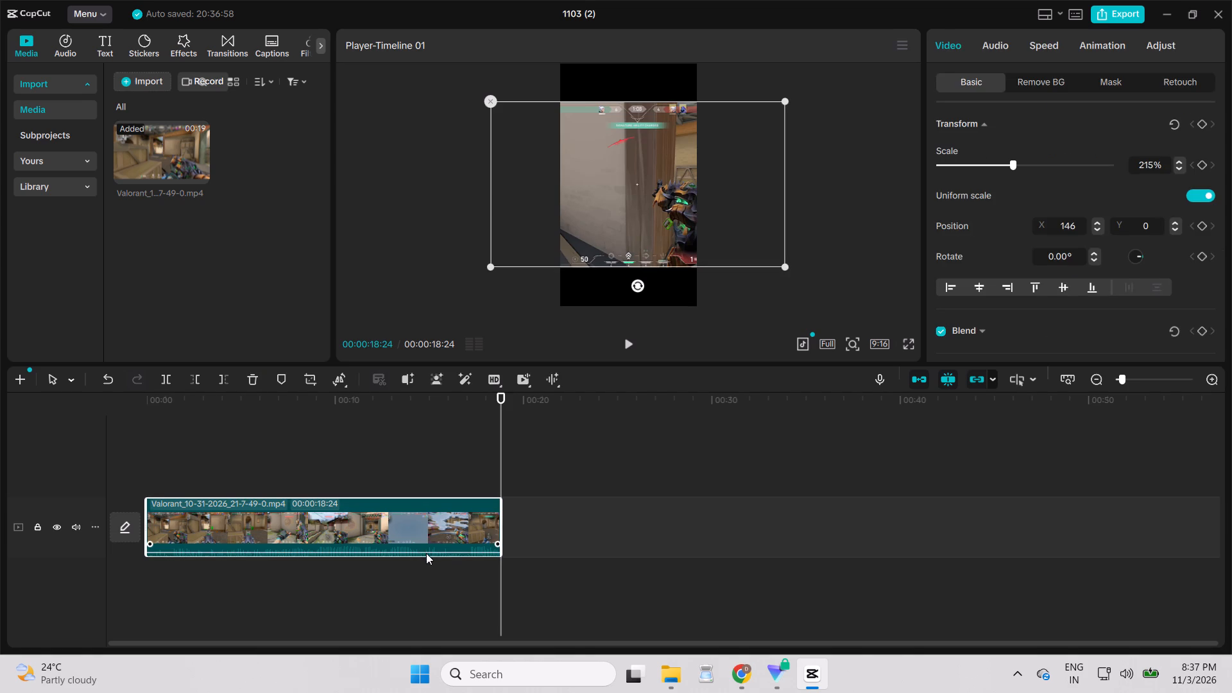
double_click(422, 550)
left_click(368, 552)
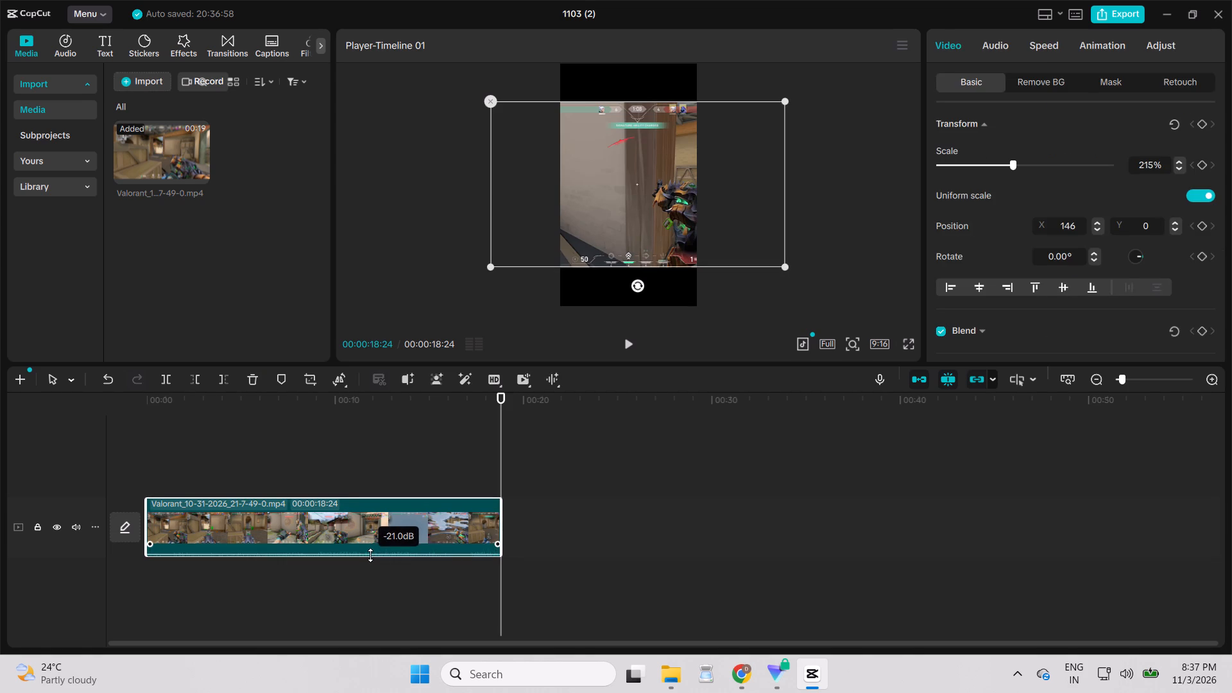
Play the clip to check its sound level and raise its audio volume back up.
left_click(623, 344)
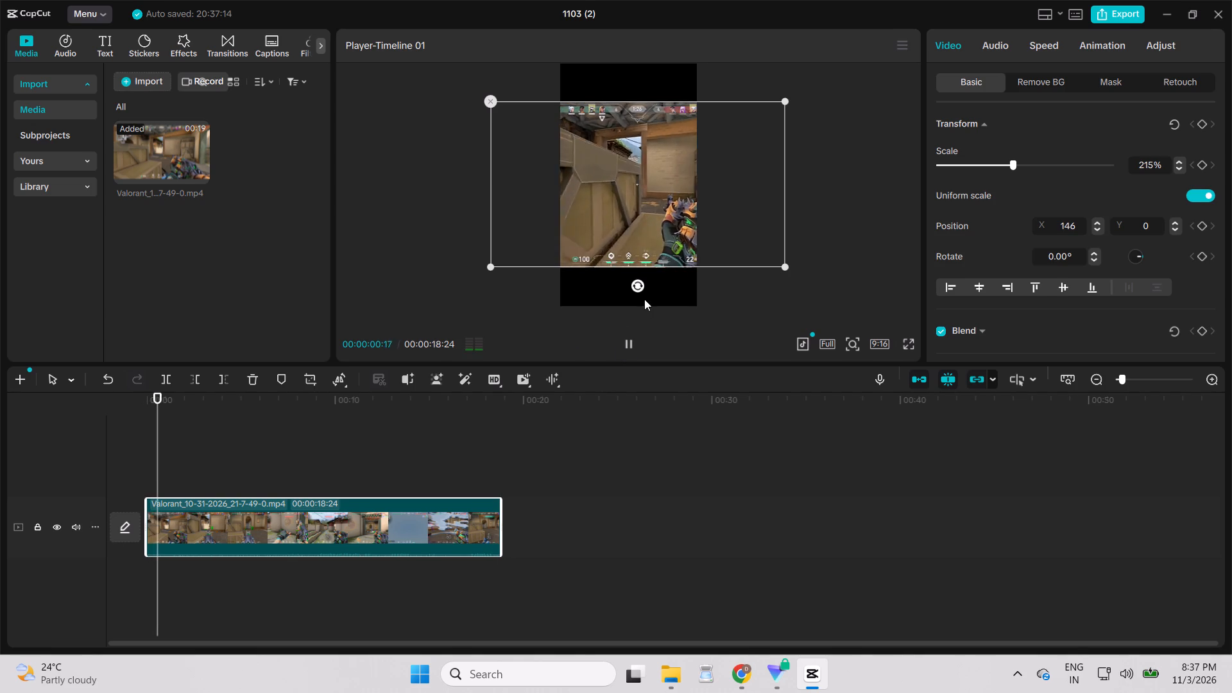
left_click(400, 555)
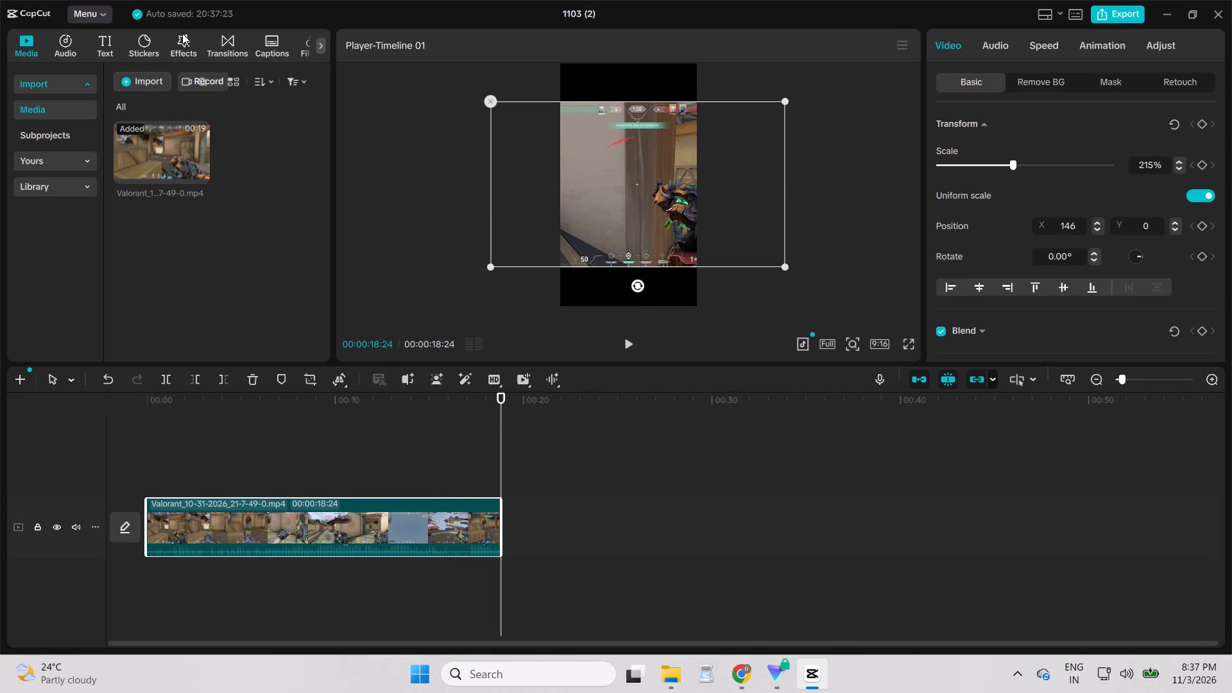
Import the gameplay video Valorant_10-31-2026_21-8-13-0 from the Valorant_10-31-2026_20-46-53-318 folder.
left_click(144, 85)
left_click(198, 119)
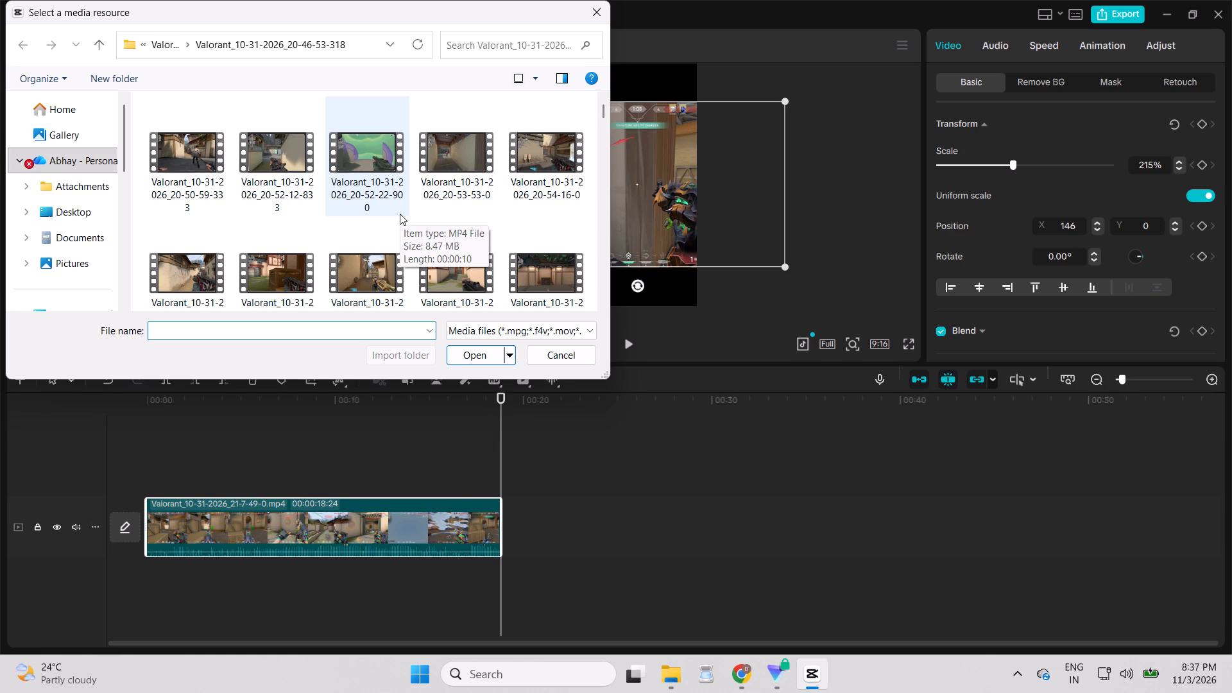
scroll(400, 214, "up", 2)
scroll(344, 214, "down", 2)
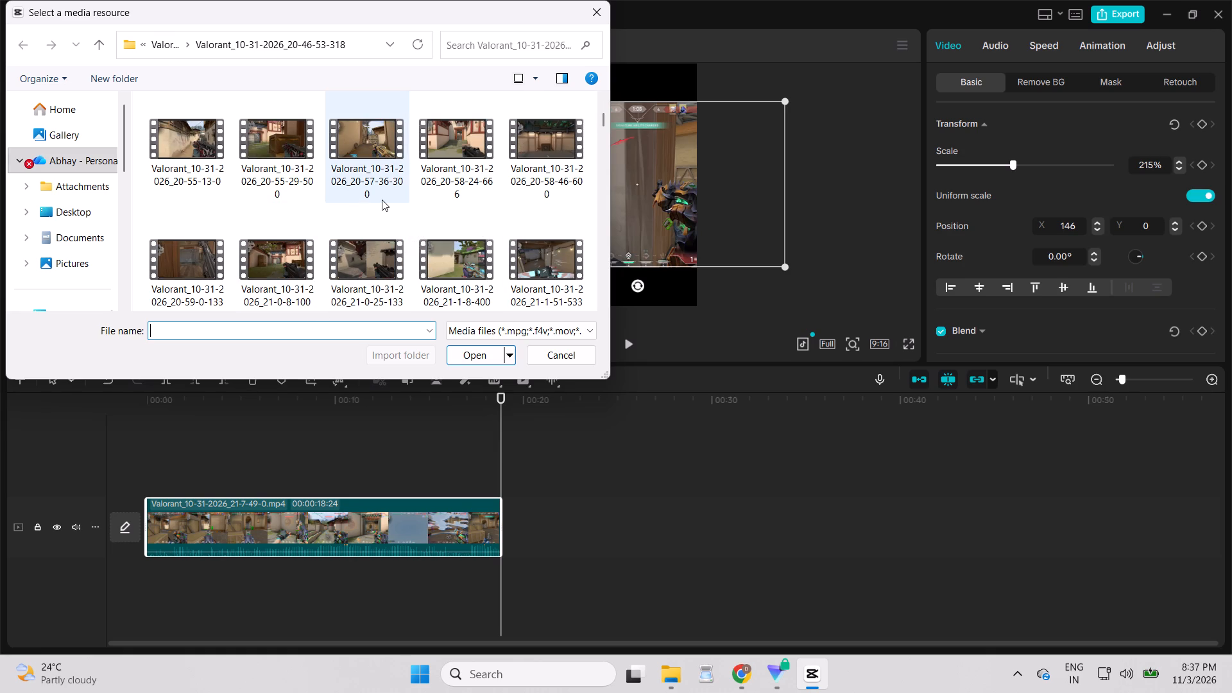
scroll(382, 200, "down", 1)
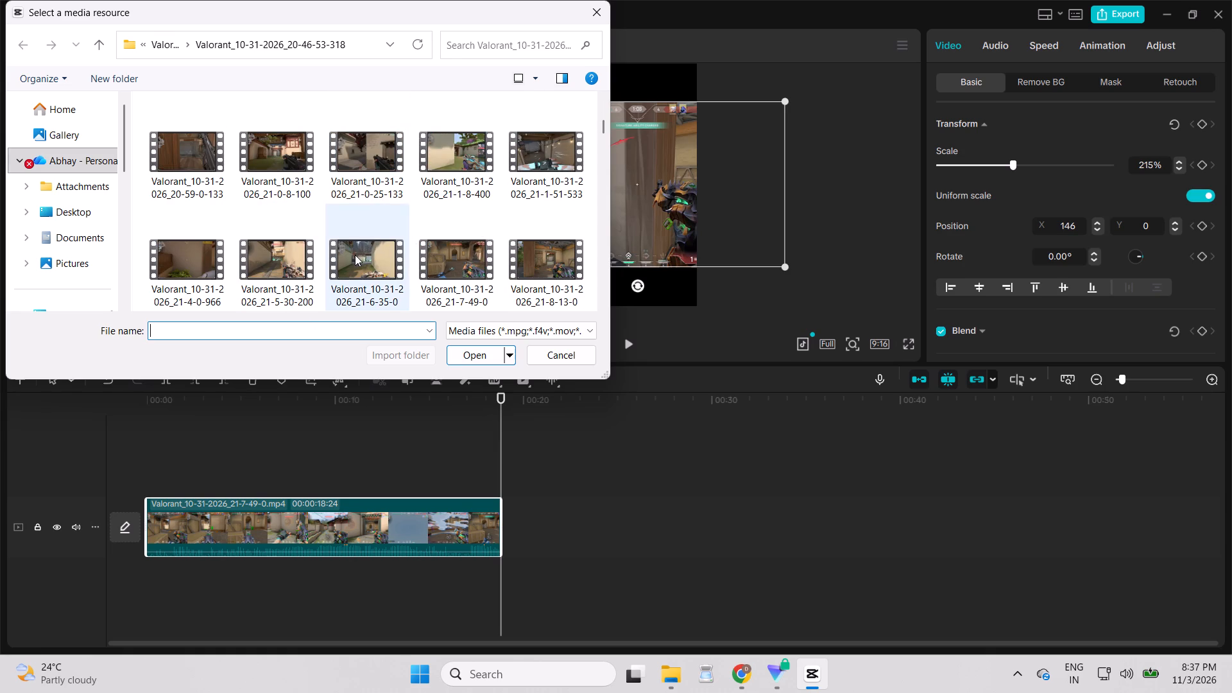
scroll(342, 206, "down", 1)
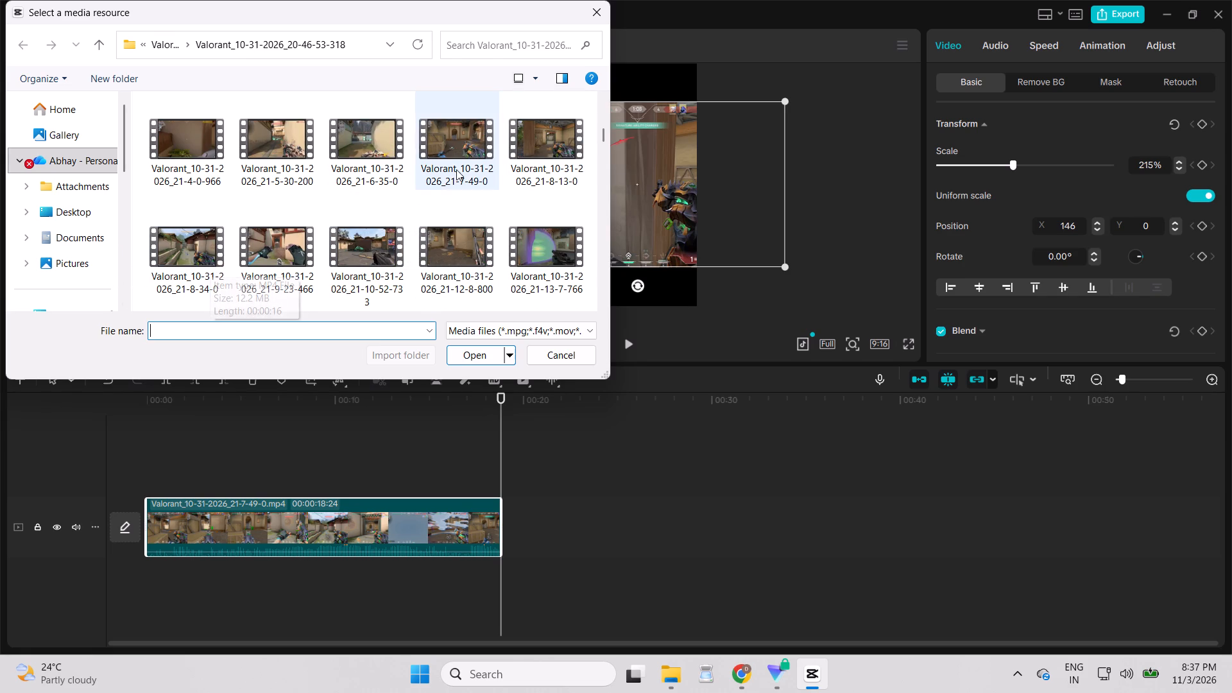
left_click(544, 131)
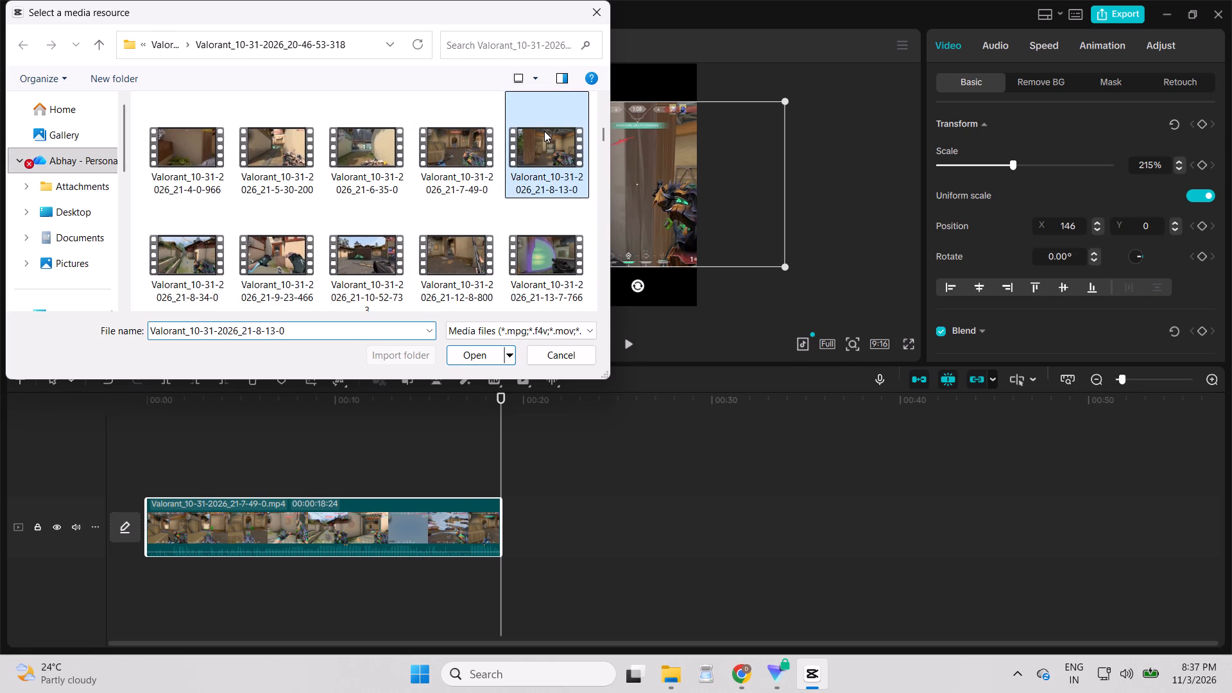
left_click(545, 130)
Place the 21-8-13-0 clip directly after the first clip on the timeline and turn off multiple-audio-track reminders for this project.
left_click_drag(261, 155, 535, 528)
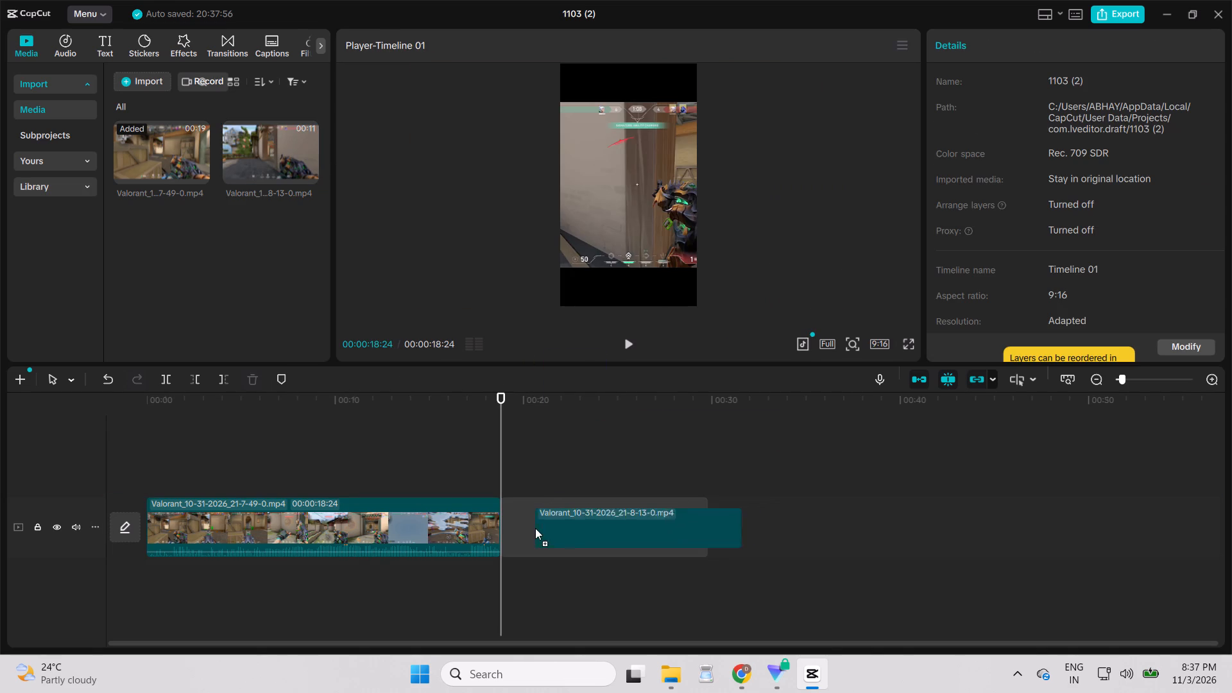
left_click_drag(535, 528, 507, 526)
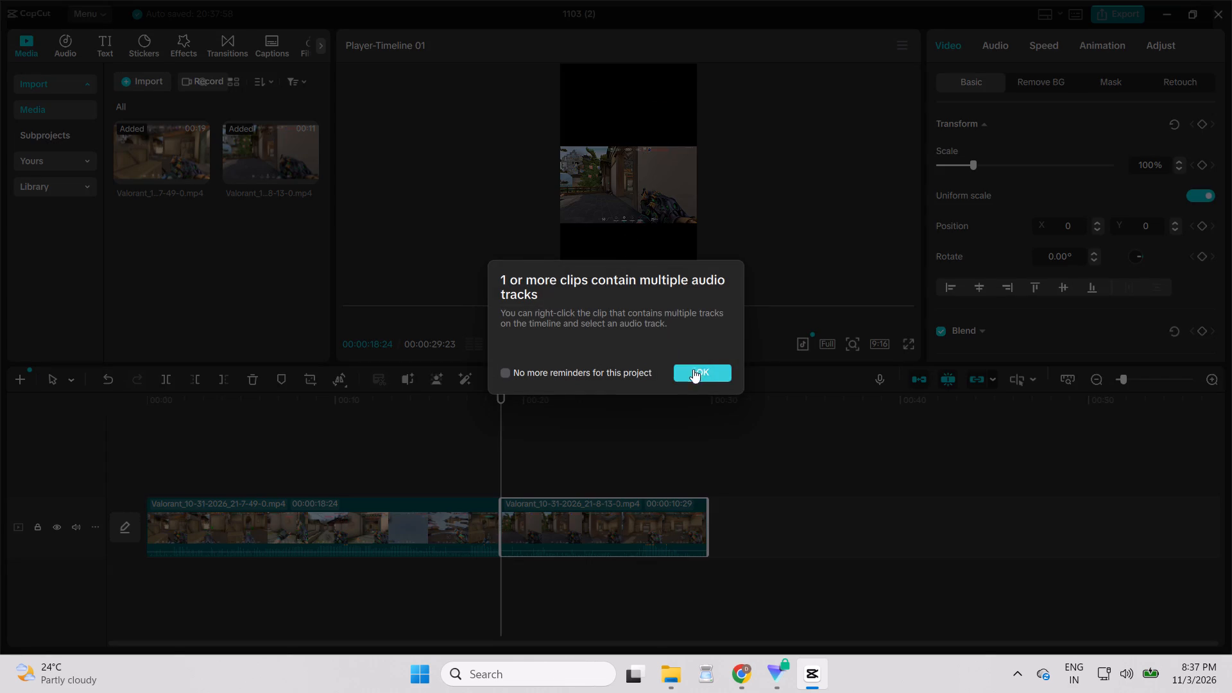
left_click(546, 376)
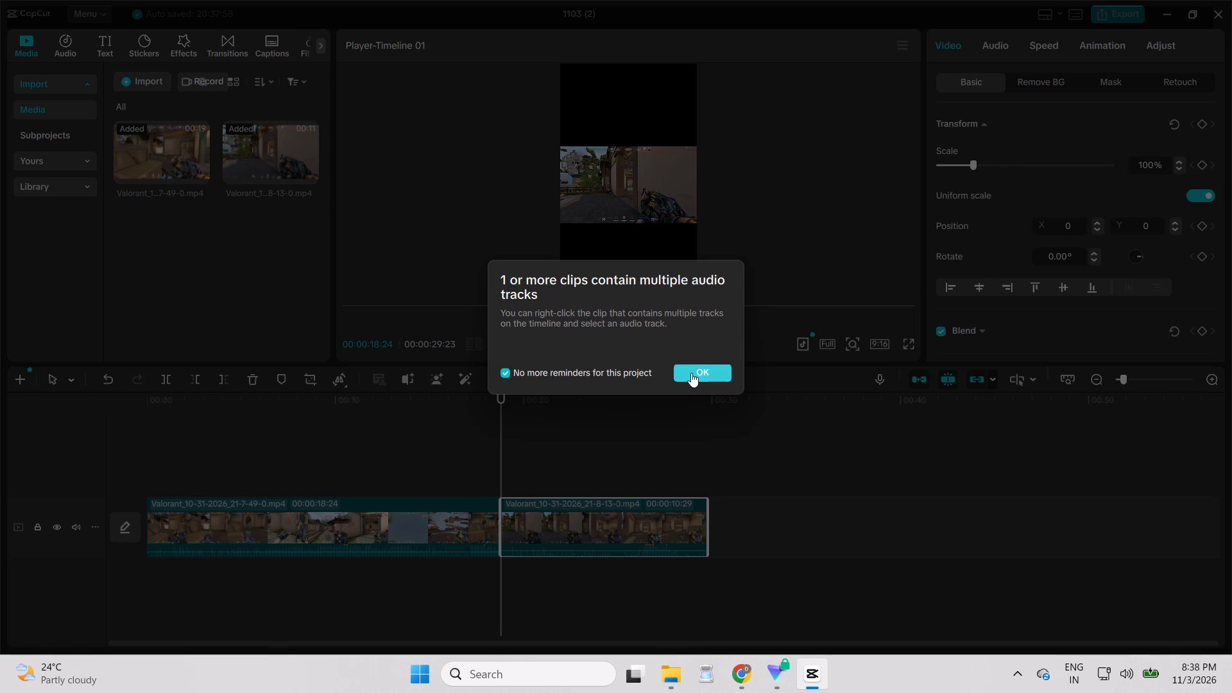
left_click(691, 372)
Enlarge the second clip to about 219%, keeping it centred at X 0, Y 0, to match the first clip's framing.
left_click(640, 193)
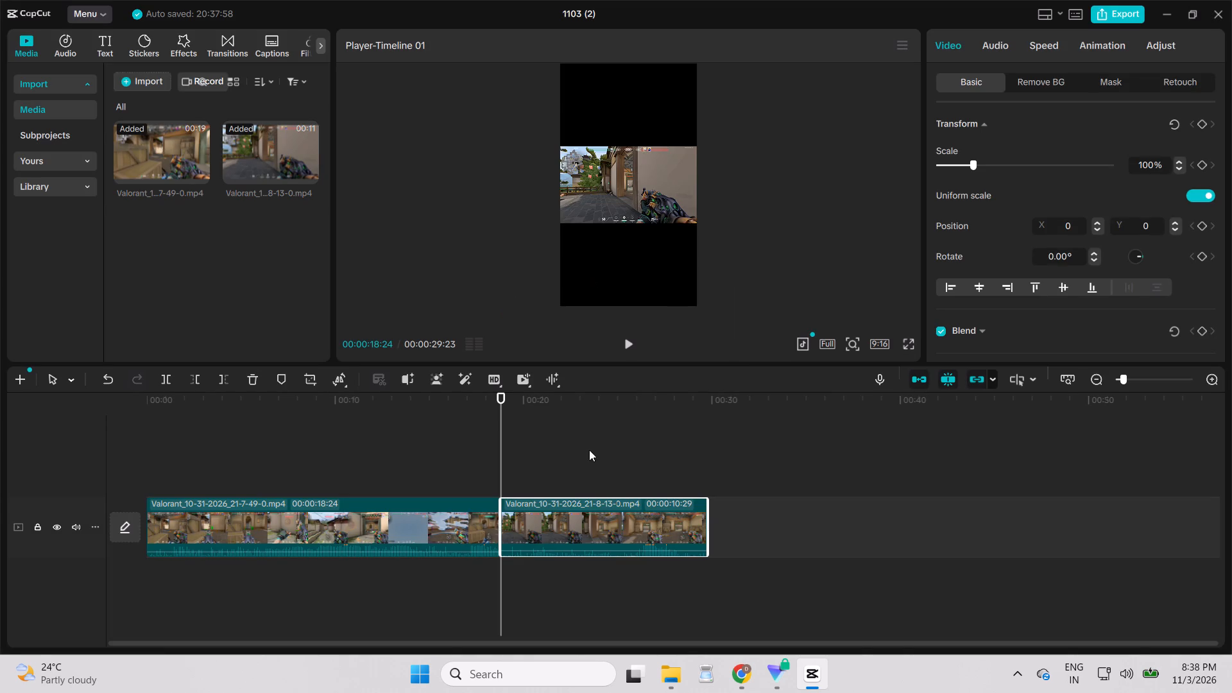
left_click_drag(501, 394, 442, 394)
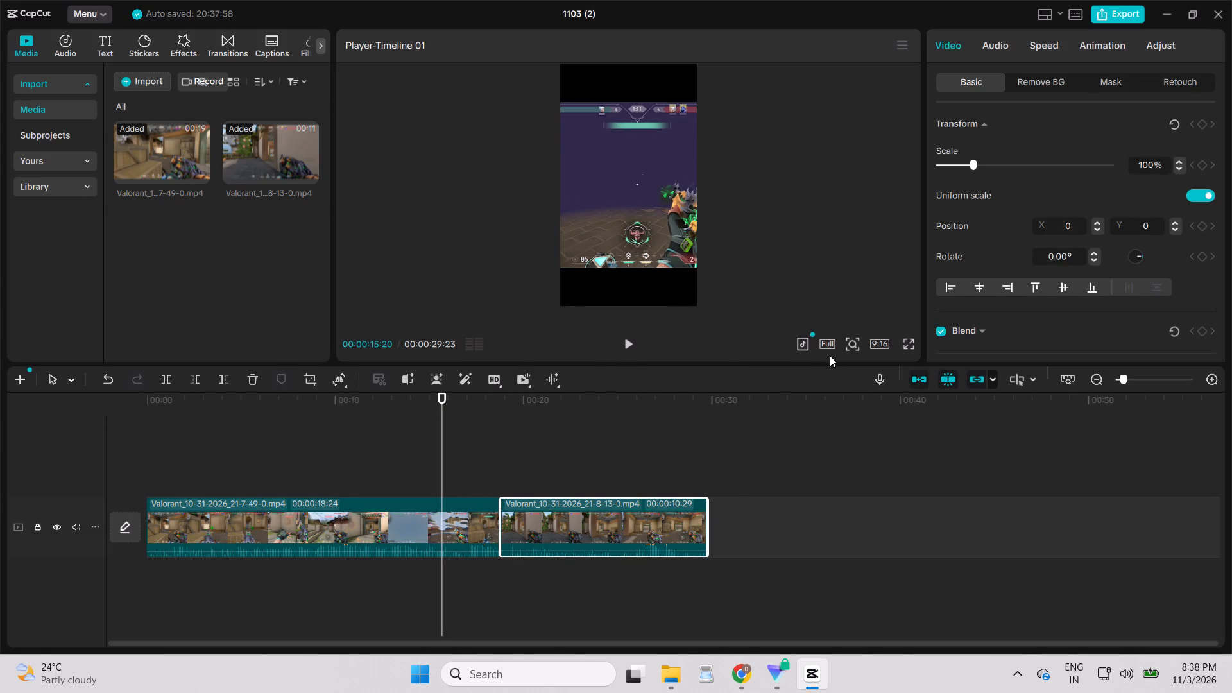
left_click(637, 490)
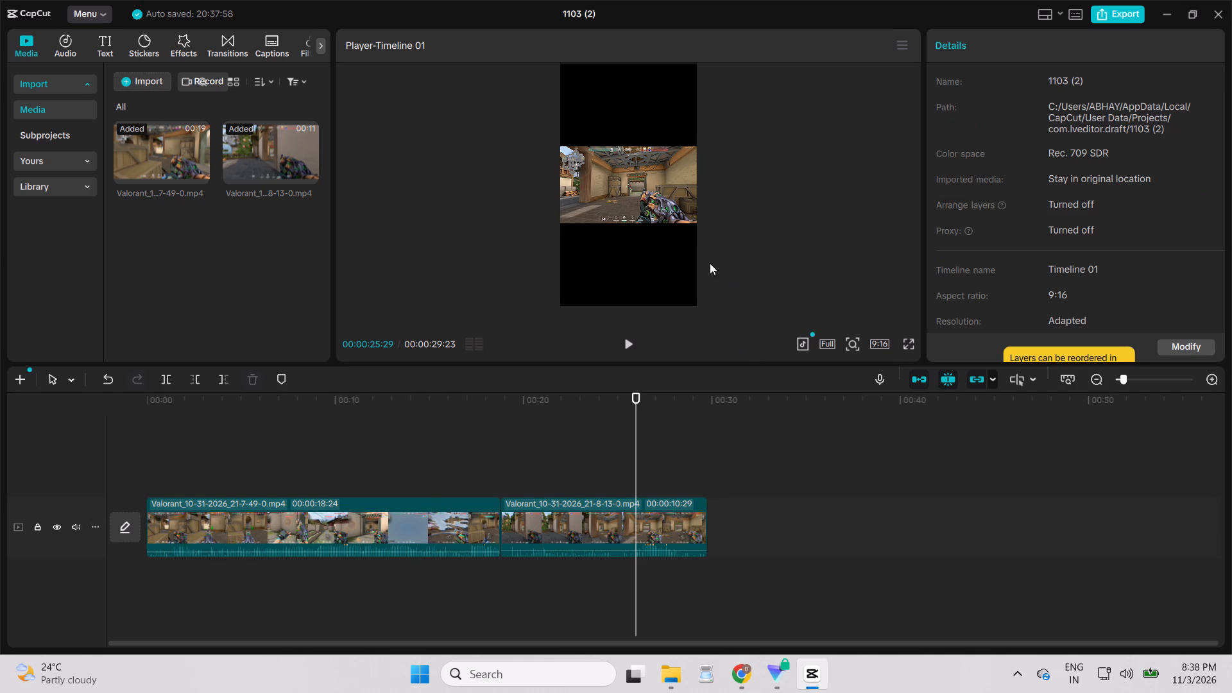
left_click(614, 229)
left_click(628, 193)
left_click_drag(696, 221, 699, 262)
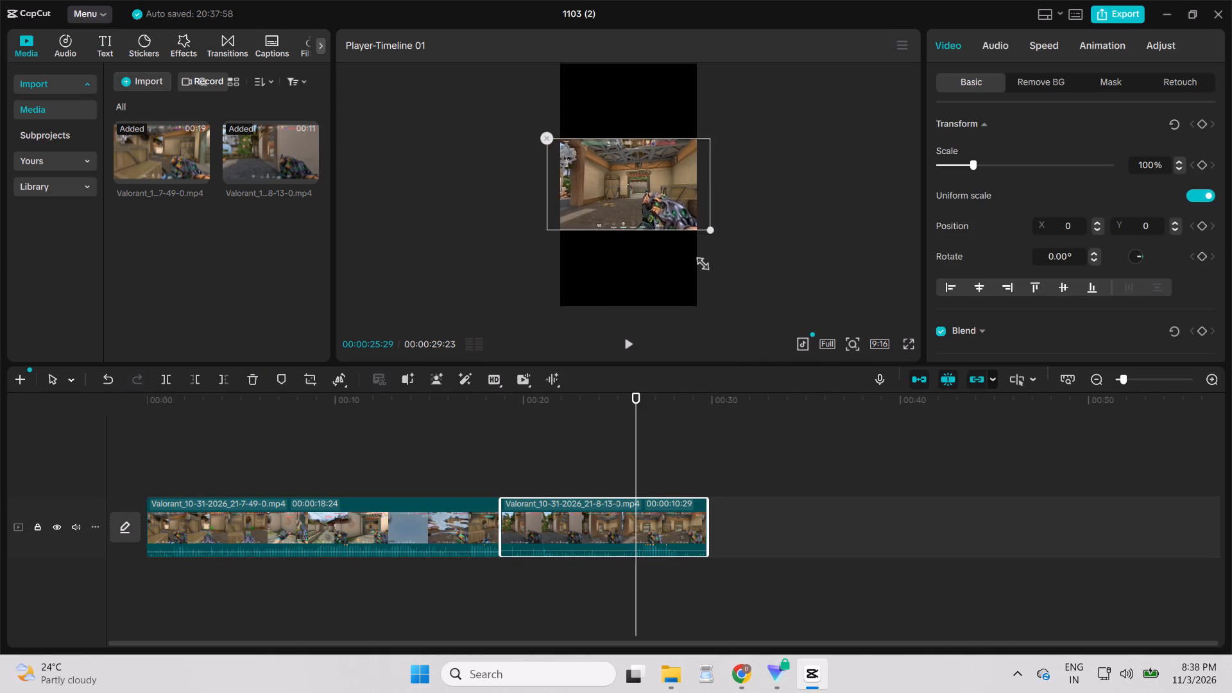
left_click_drag(699, 262, 743, 409)
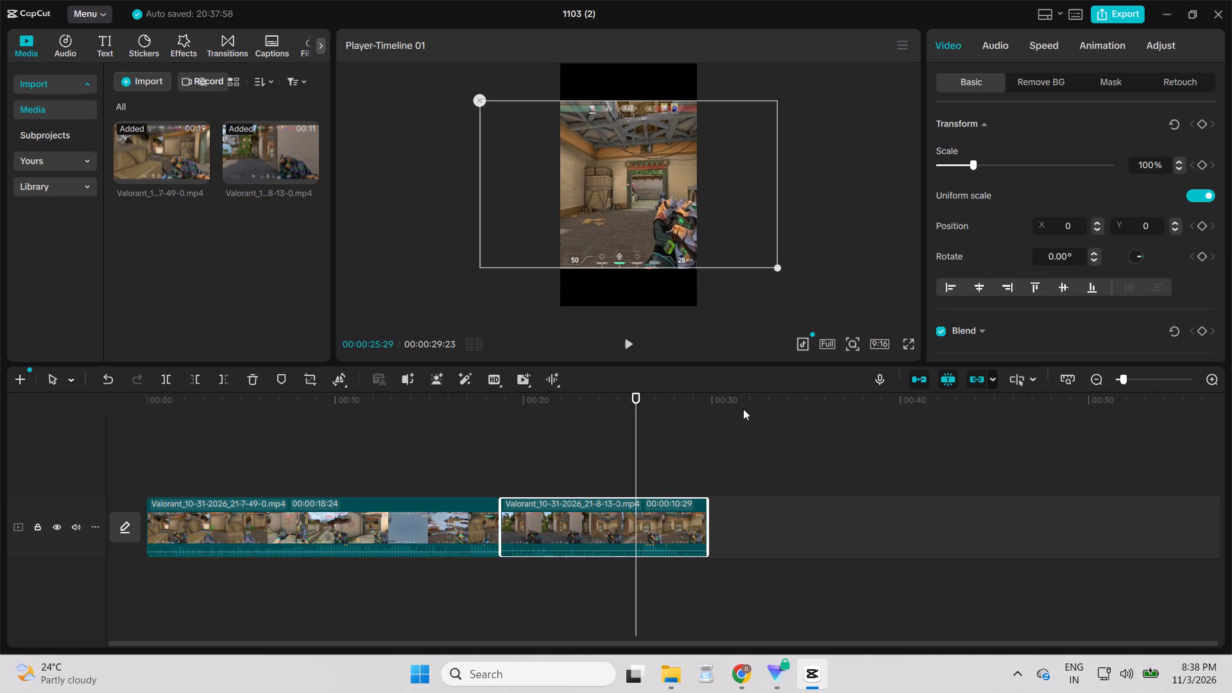
left_click_drag(743, 409, 744, 409)
Scrub around the join between the two clips and play across it to compare their framing.
left_click_drag(635, 398, 492, 386)
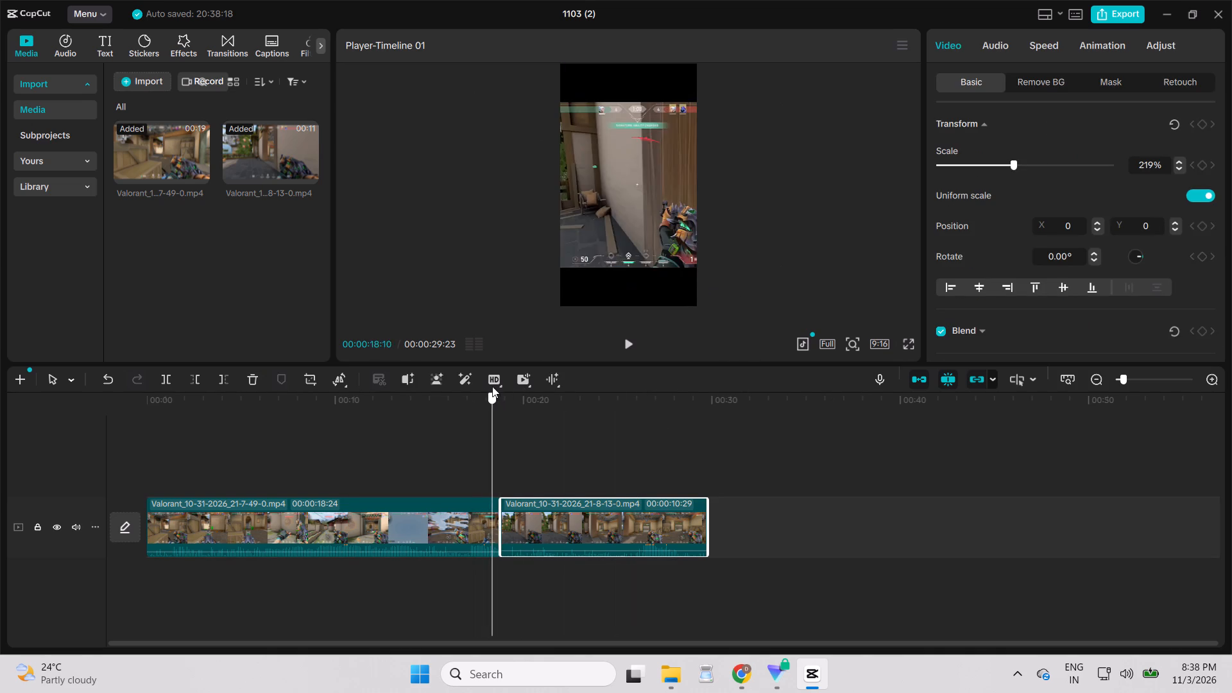
left_click_drag(492, 386, 496, 382)
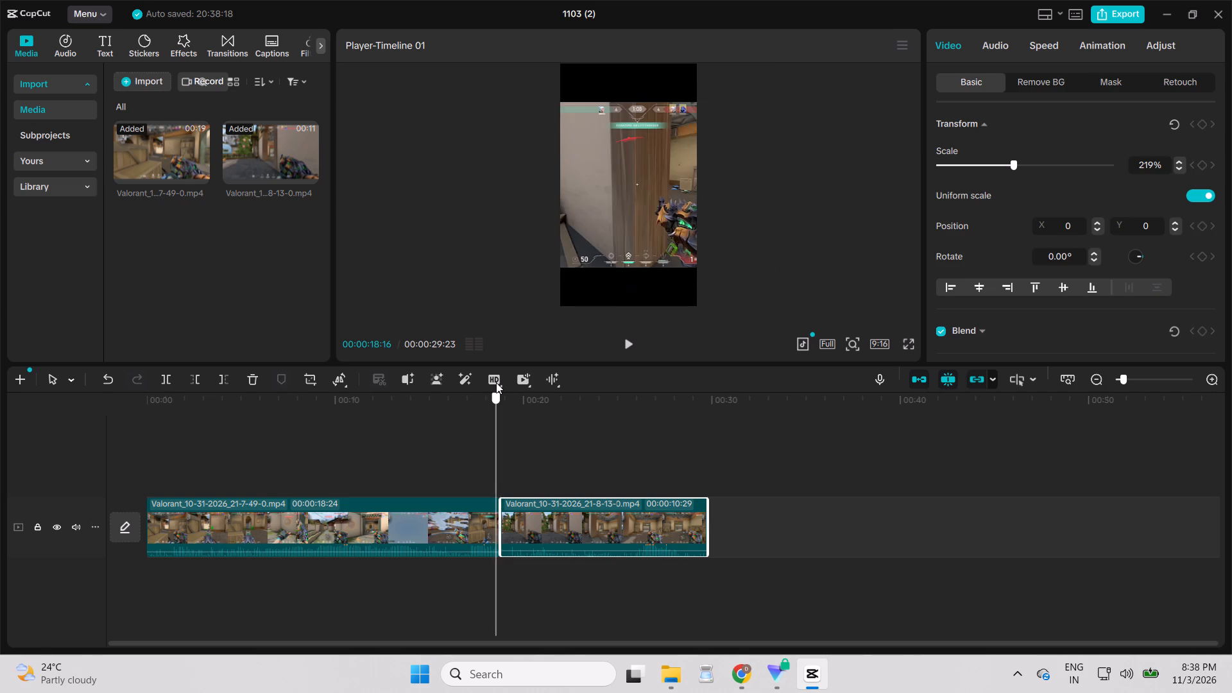
left_click_drag(496, 382, 499, 381)
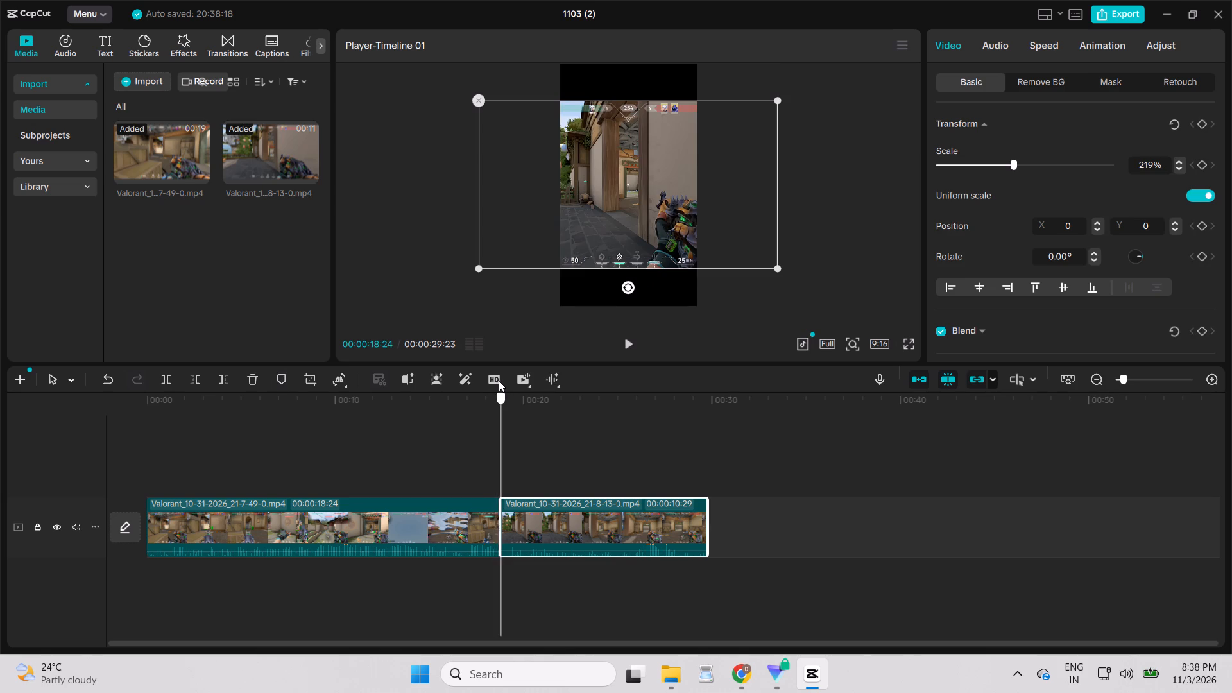
left_click_drag(499, 381, 502, 381)
left_click_drag(502, 381, 484, 376)
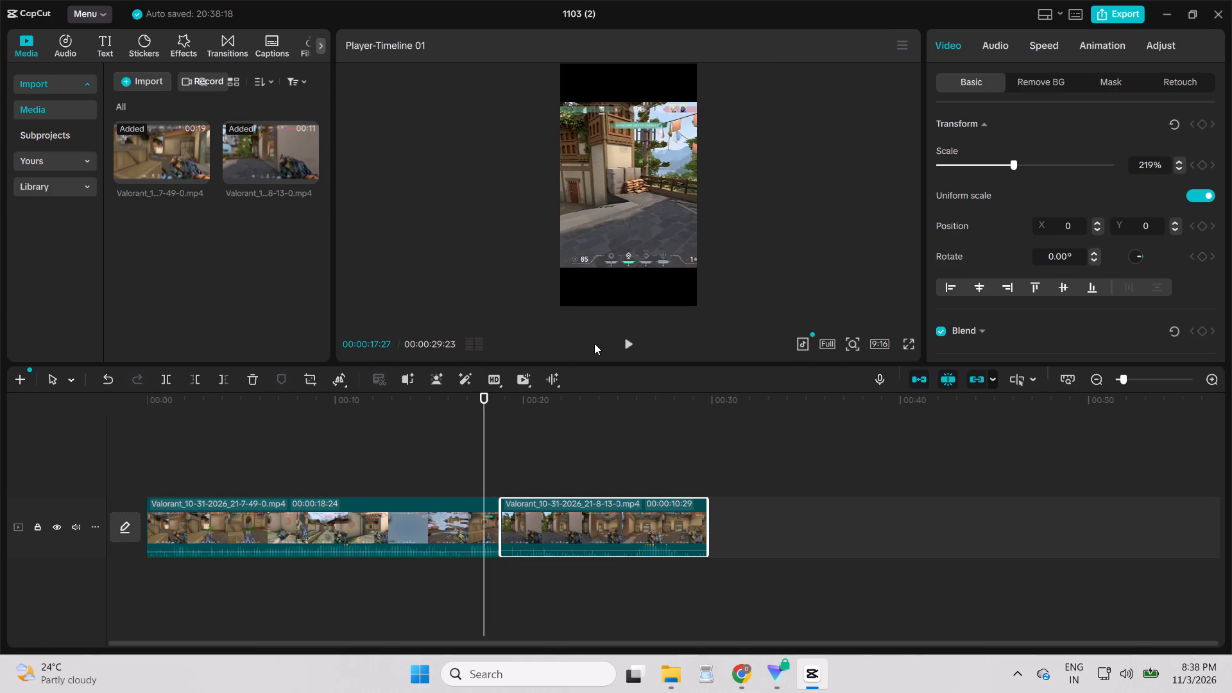
left_click(629, 350)
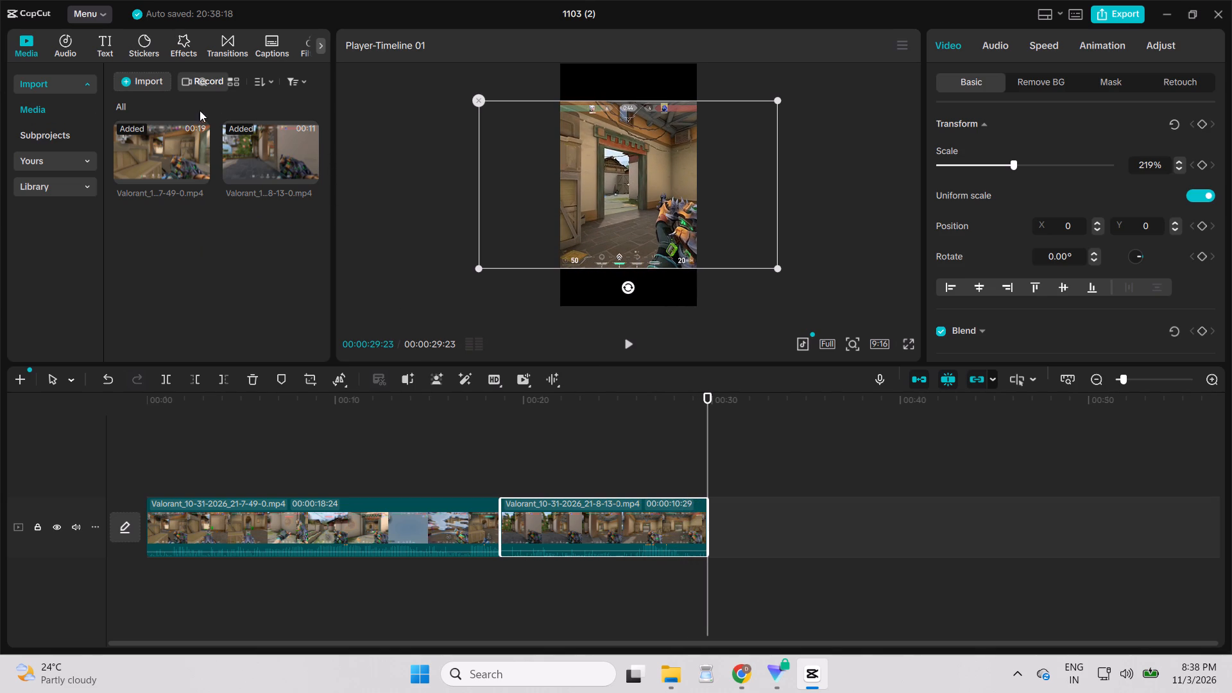
Import the gameplay video Valorant_10-31-2026_21-8-34-0 from the same recordings folder.
left_click(144, 80)
left_click(223, 117)
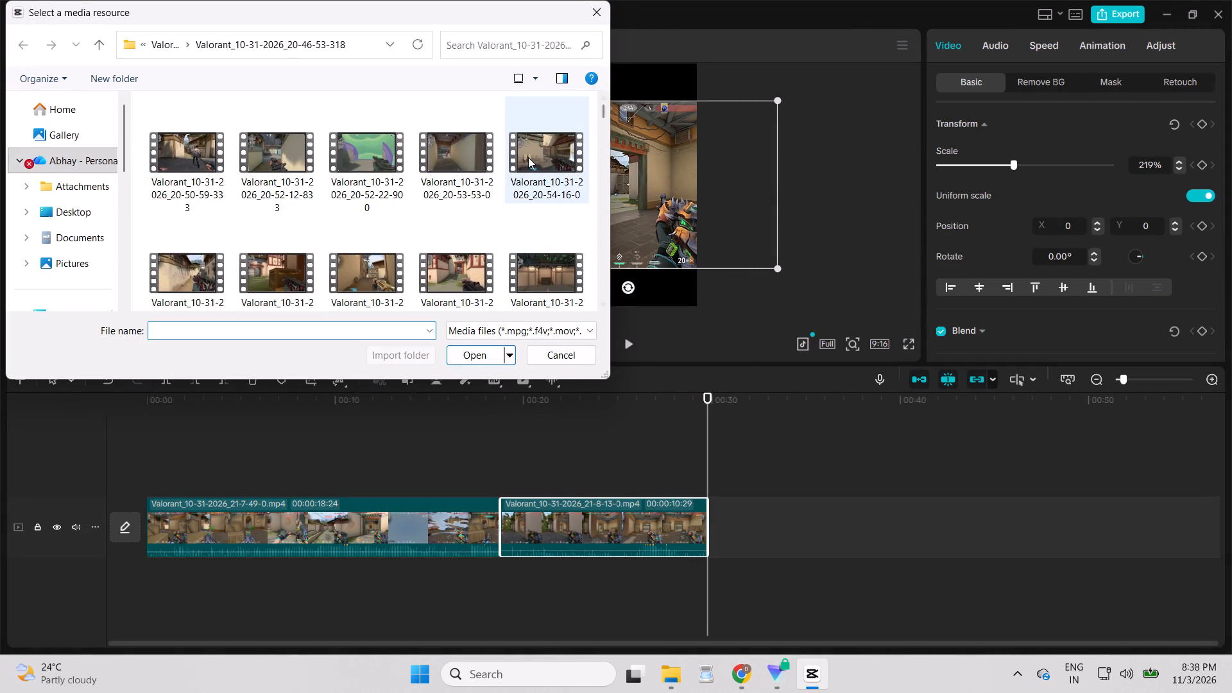
scroll(527, 246, "down", 2)
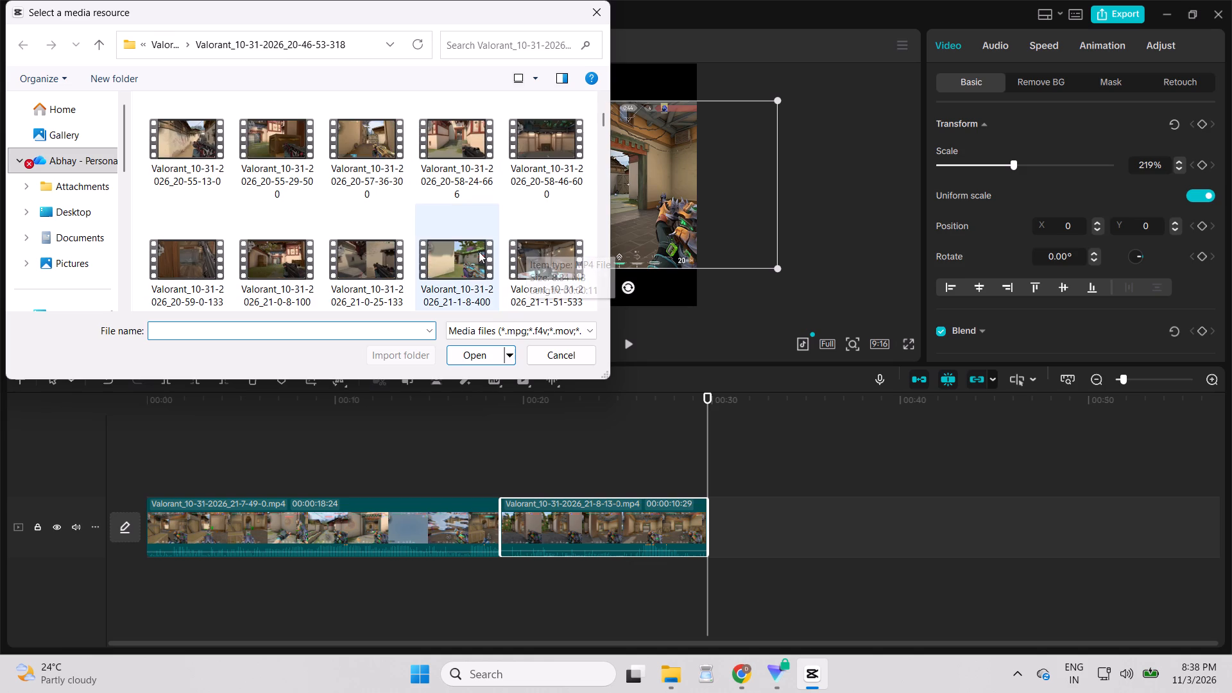
scroll(309, 250, "down", 1)
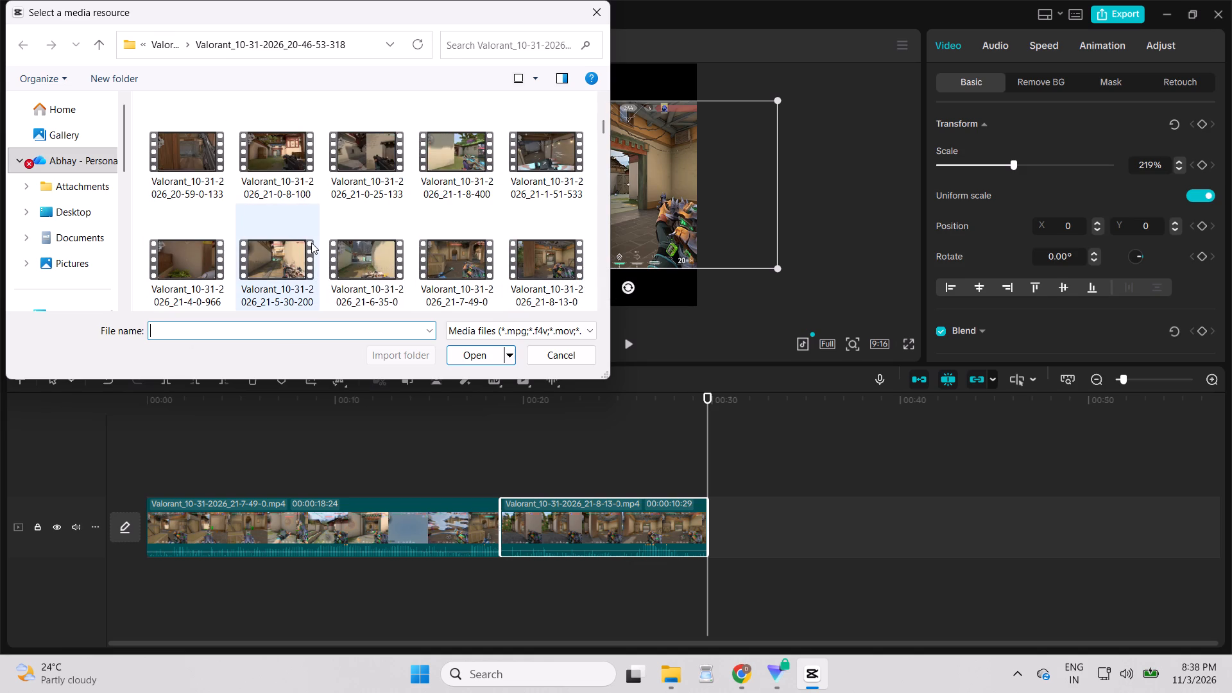
scroll(312, 241, "down", 1)
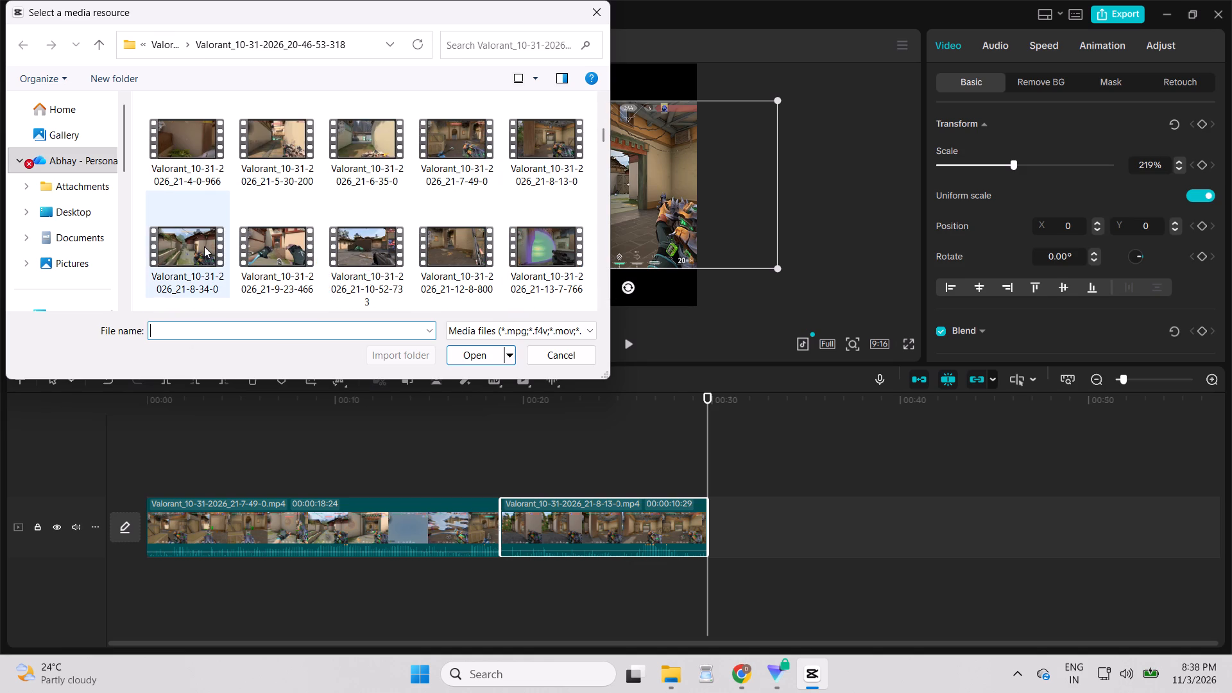
left_click(204, 246)
double_click(204, 246)
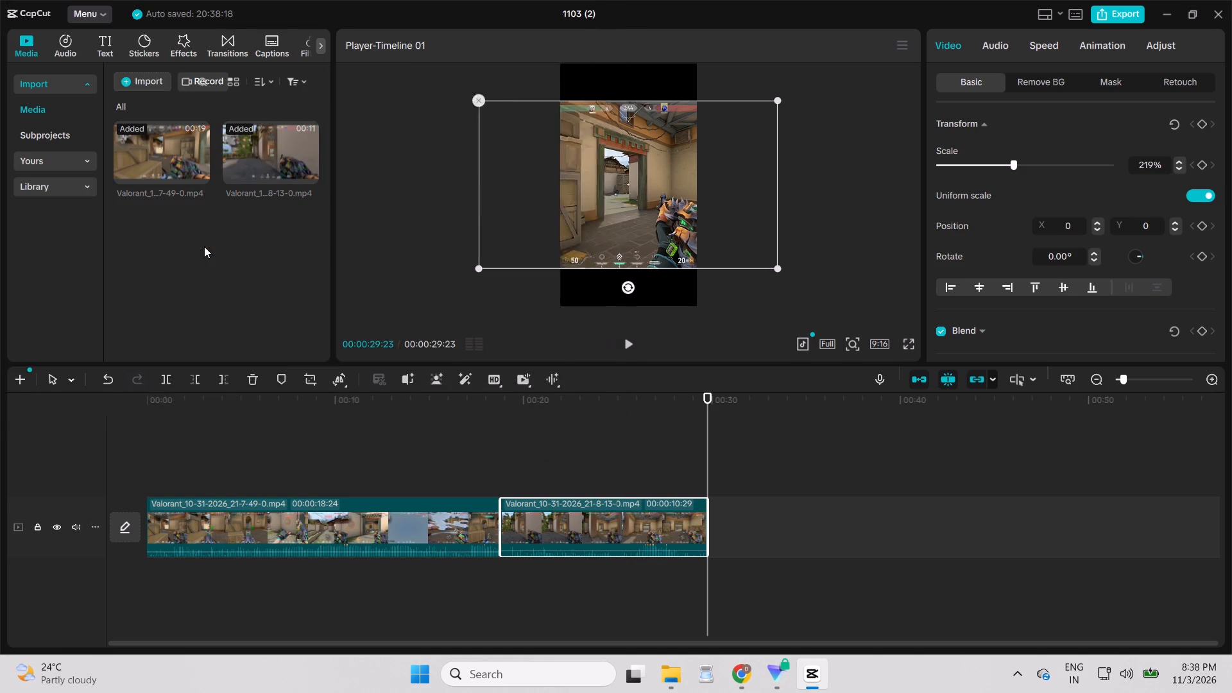
Preview the newly imported 21-8-34-0 gameplay clip, including a full-screen view, and return to the editor.
left_click(634, 341)
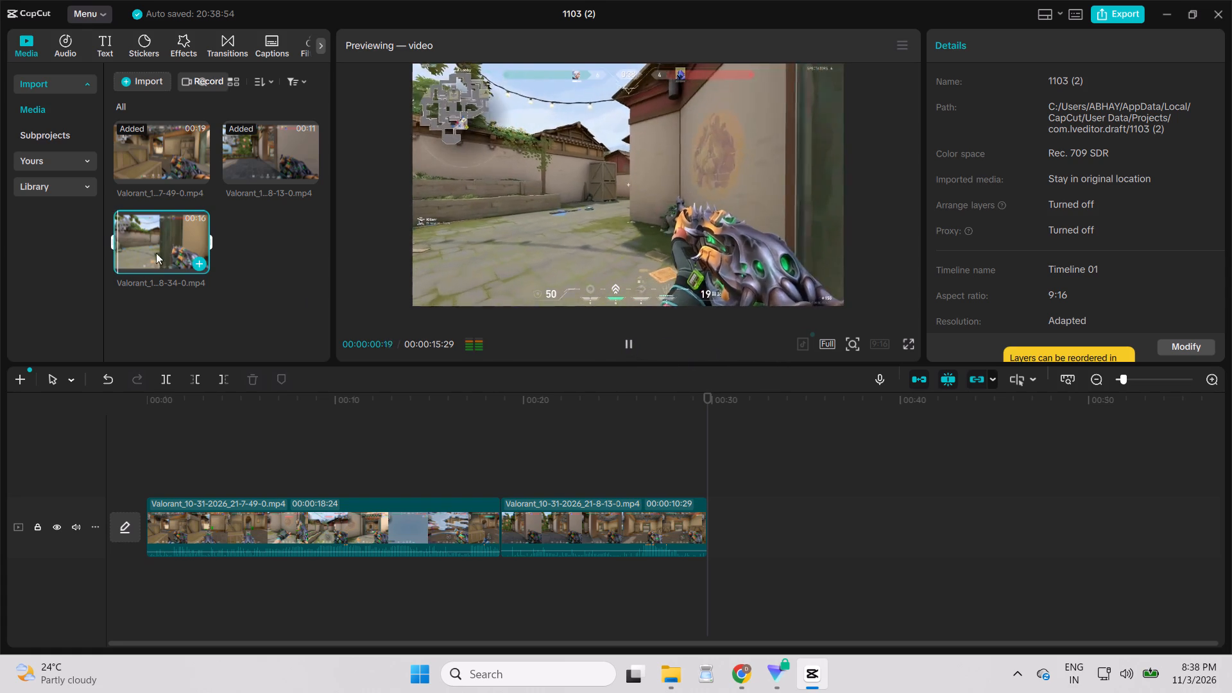
left_click(701, 180)
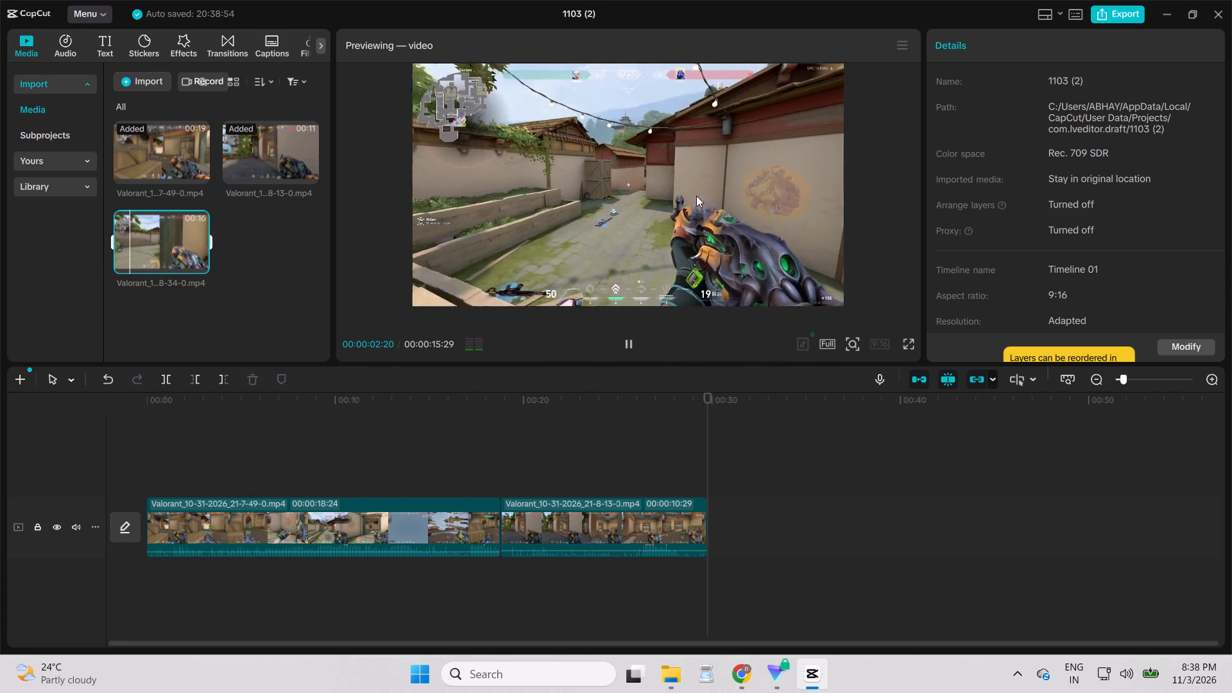
left_click(909, 342)
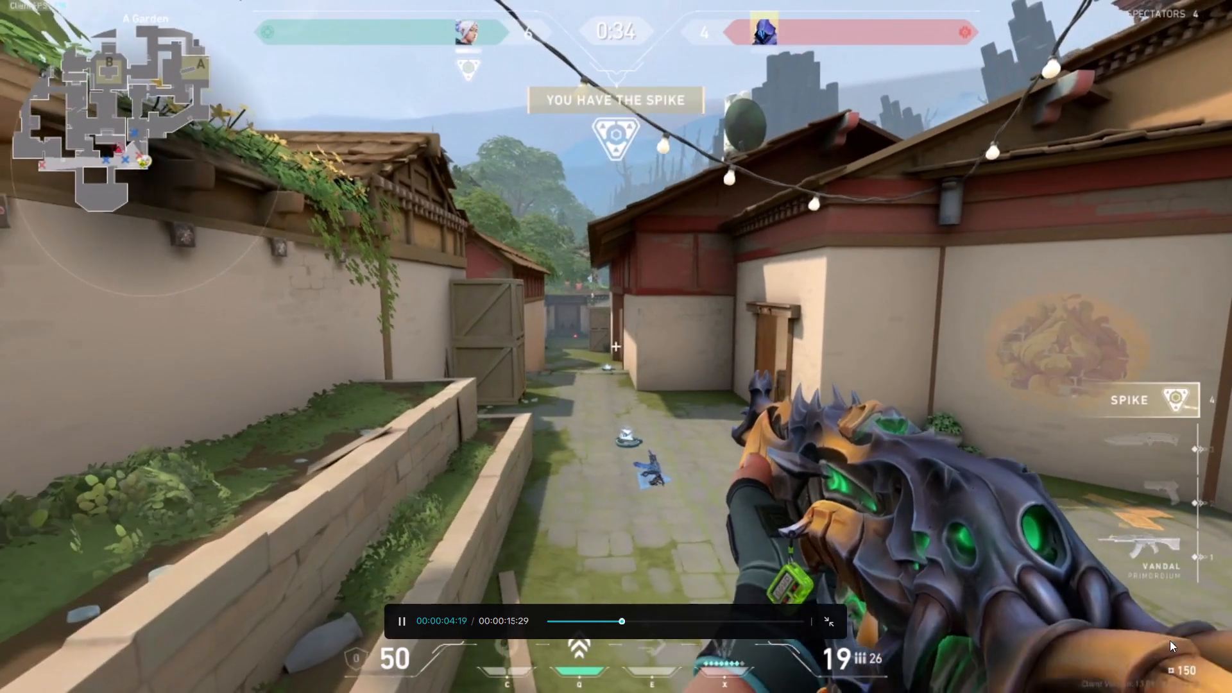
left_click(902, 456)
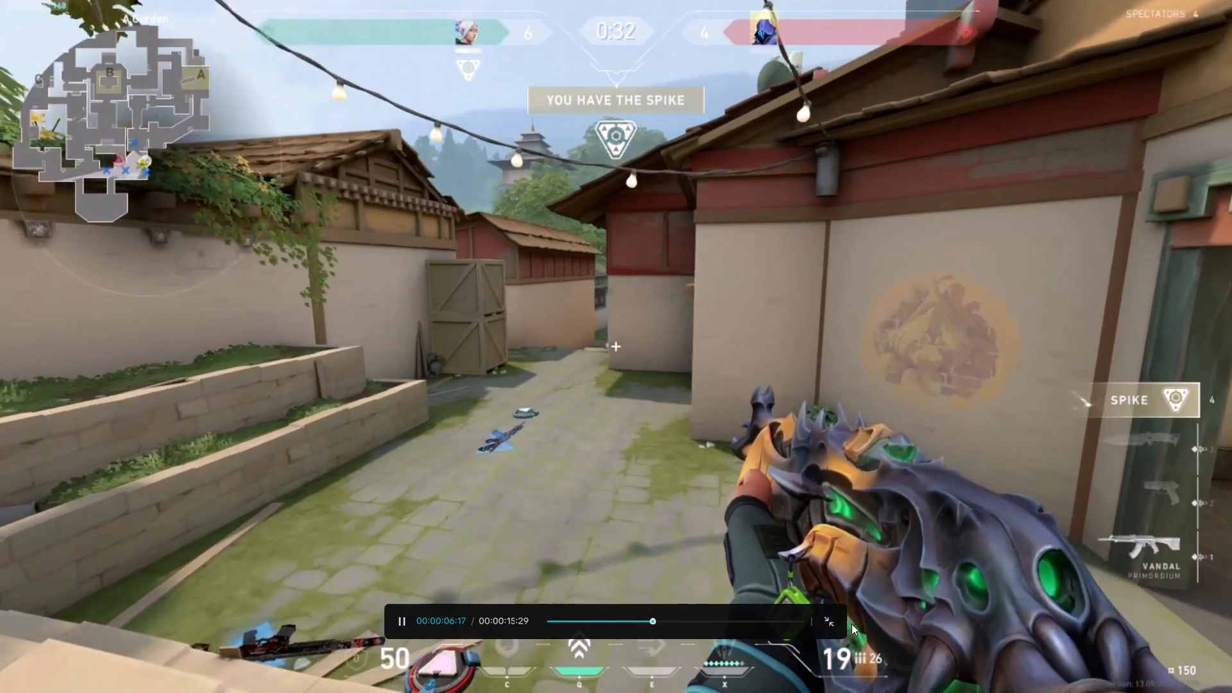
left_click(839, 624)
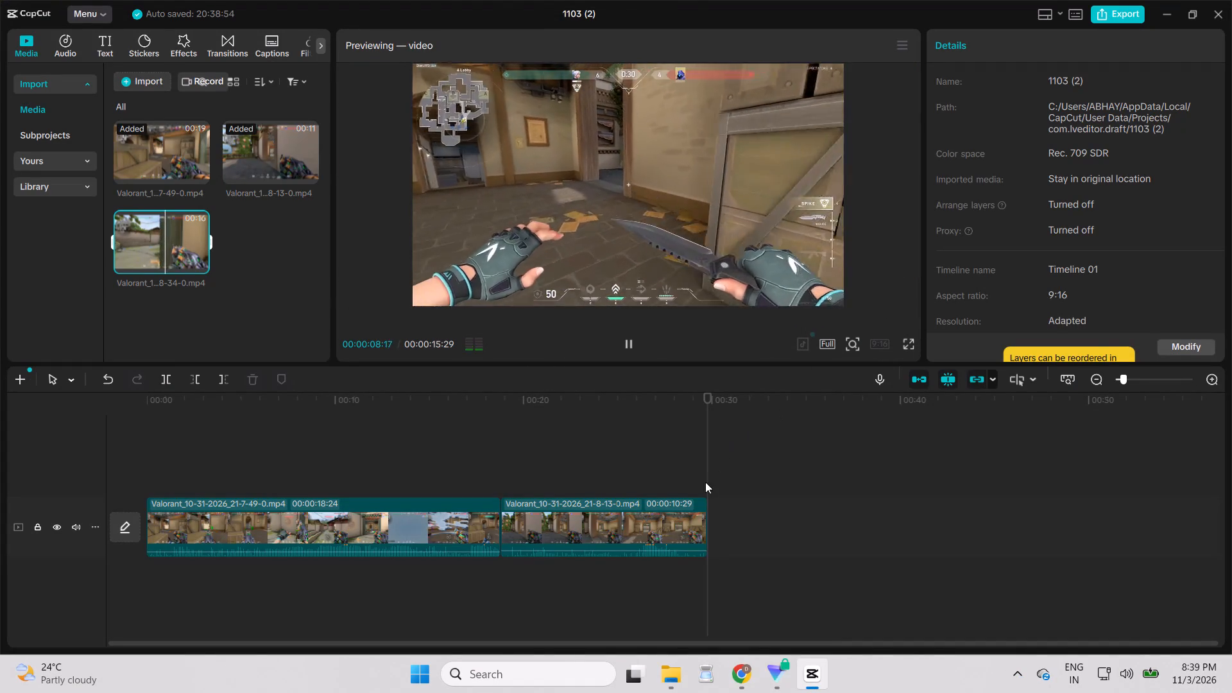
Place the 21-8-34-0 clip on the timeline directly after the second clip.
left_click_drag(120, 246, 270, 273)
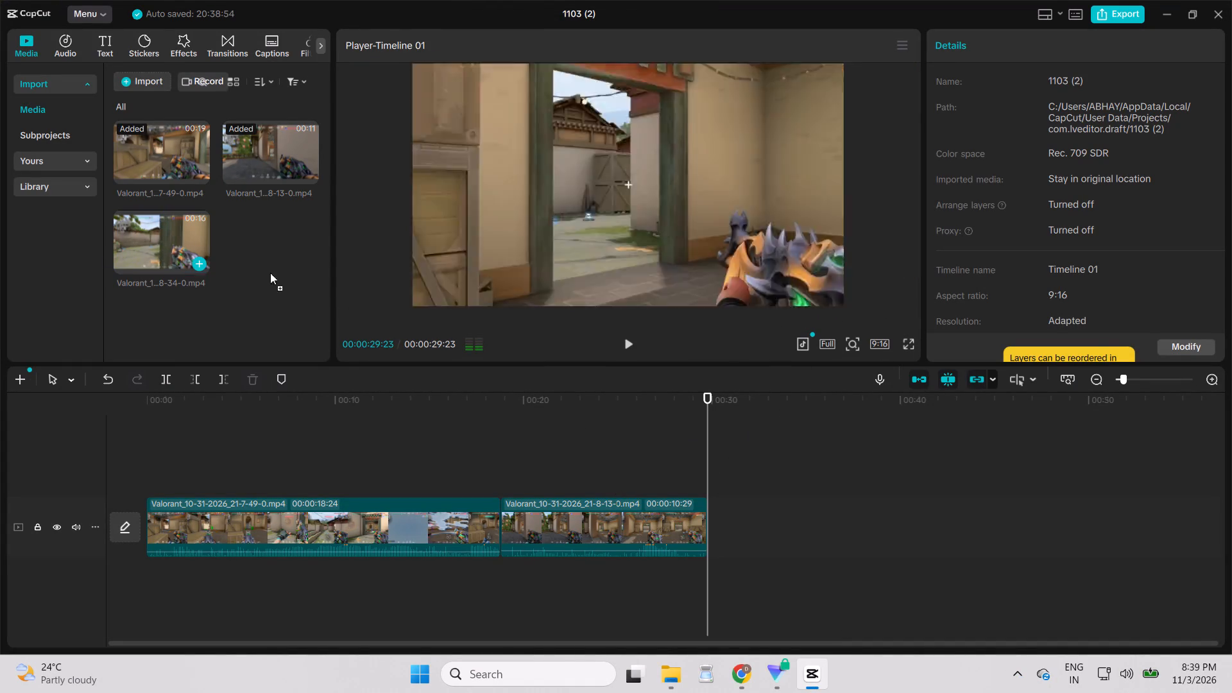
left_click_drag(270, 273, 715, 530)
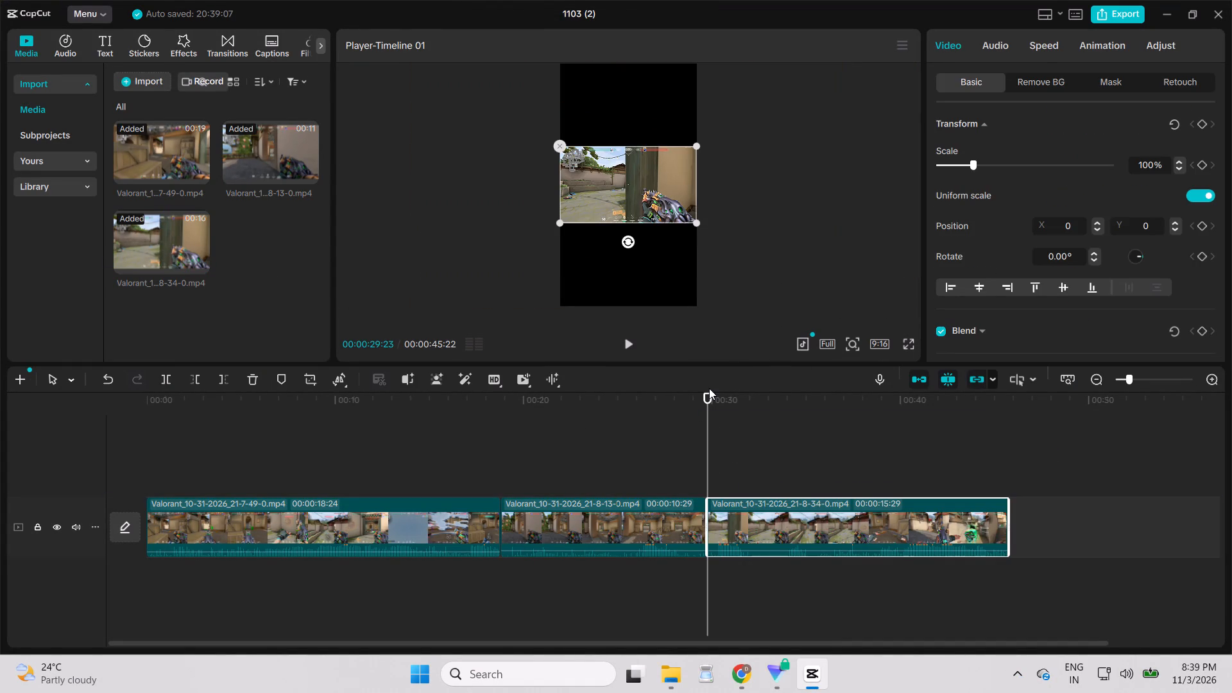
Enlarge the third clip to about 233%, centred at X 0, Y 0, comparing its framing with the end of the second clip.
left_click_drag(706, 393, 685, 407)
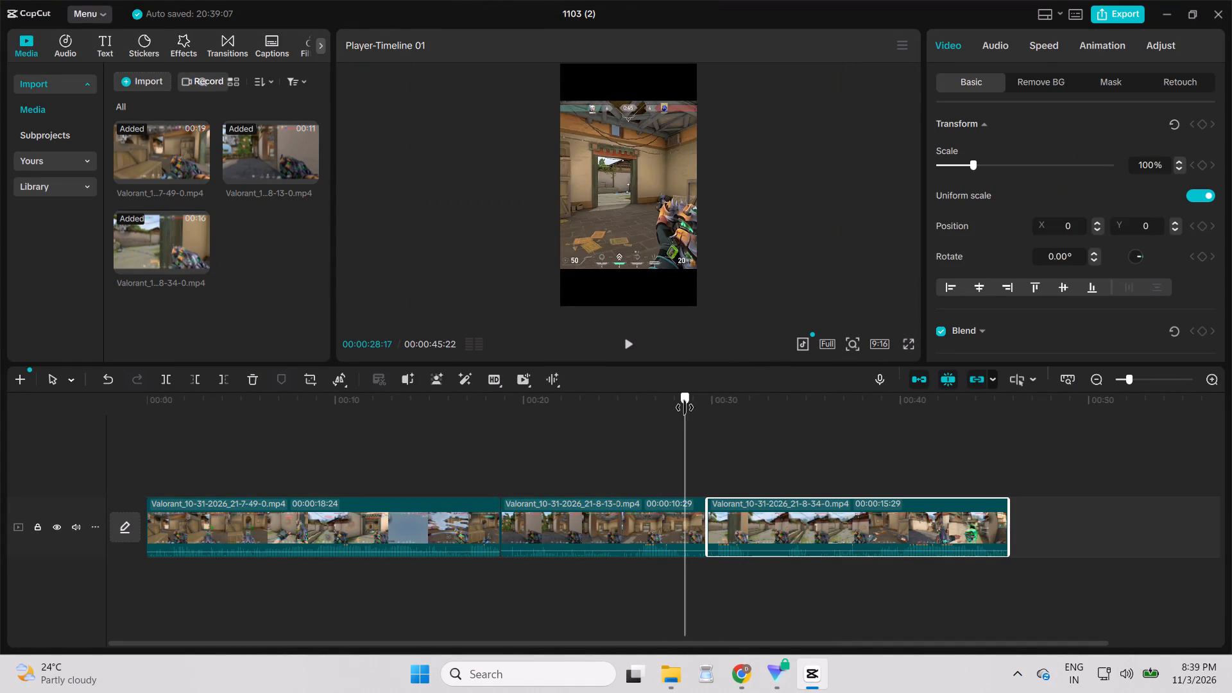
left_click_drag(685, 407, 701, 410)
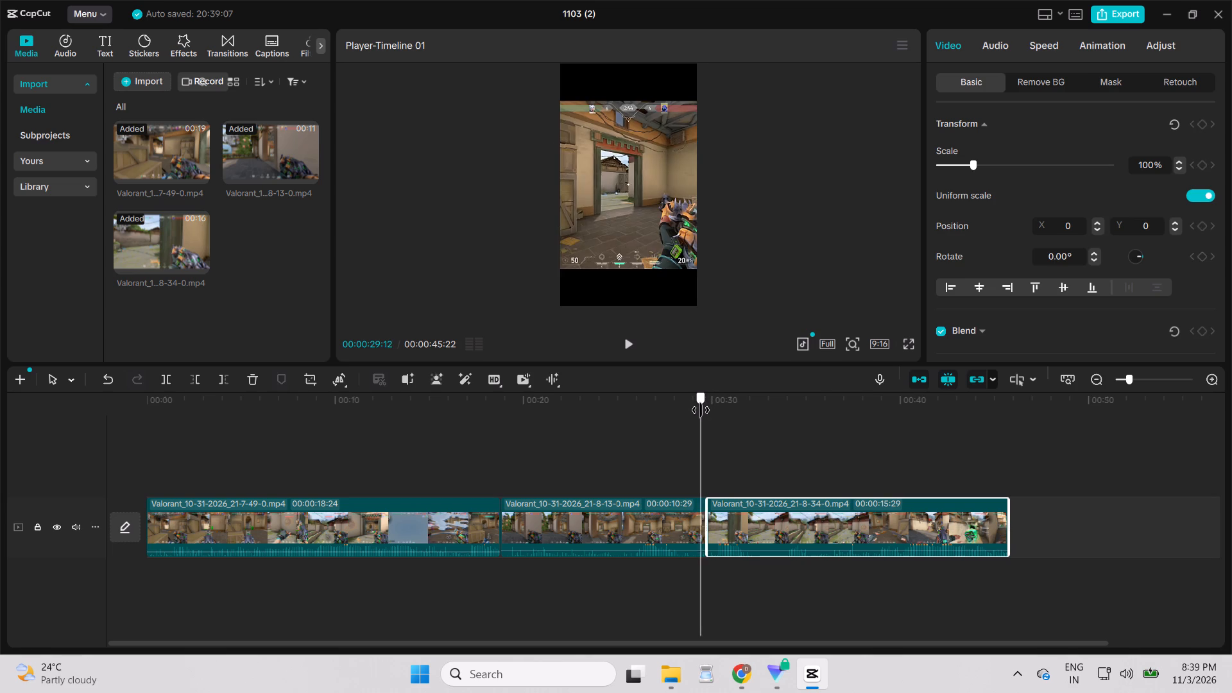
left_click_drag(701, 410, 704, 410)
left_click_drag(692, 221, 700, 253)
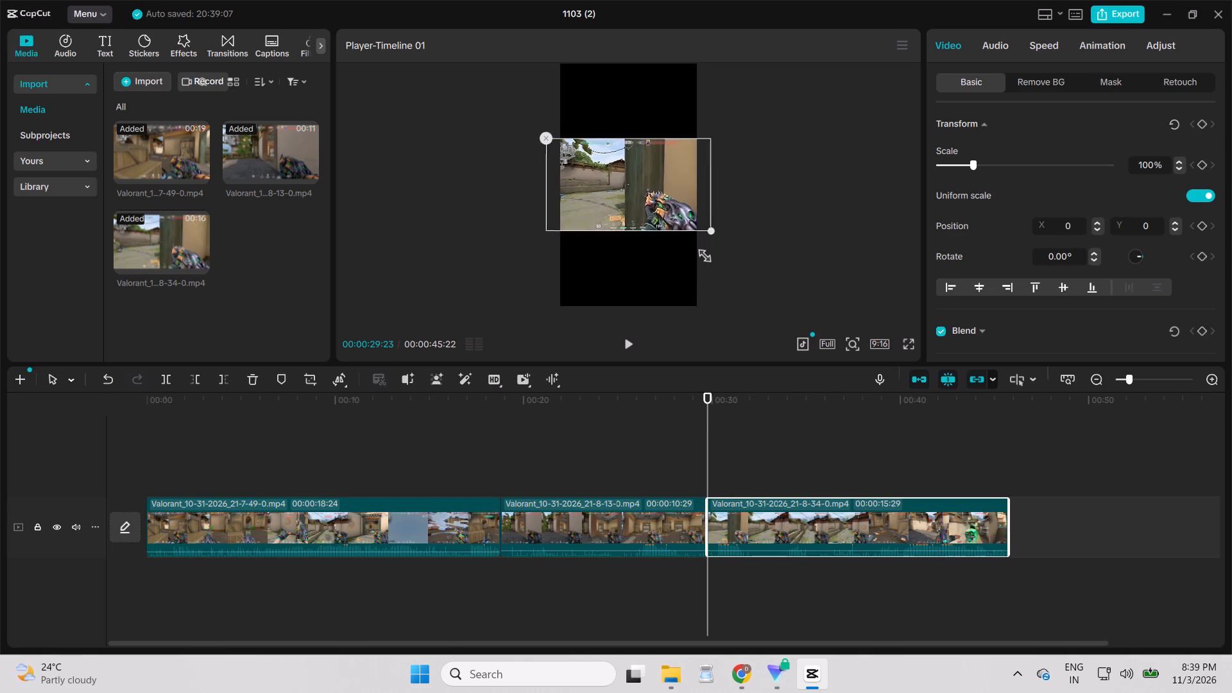
left_click_drag(700, 253, 726, 342)
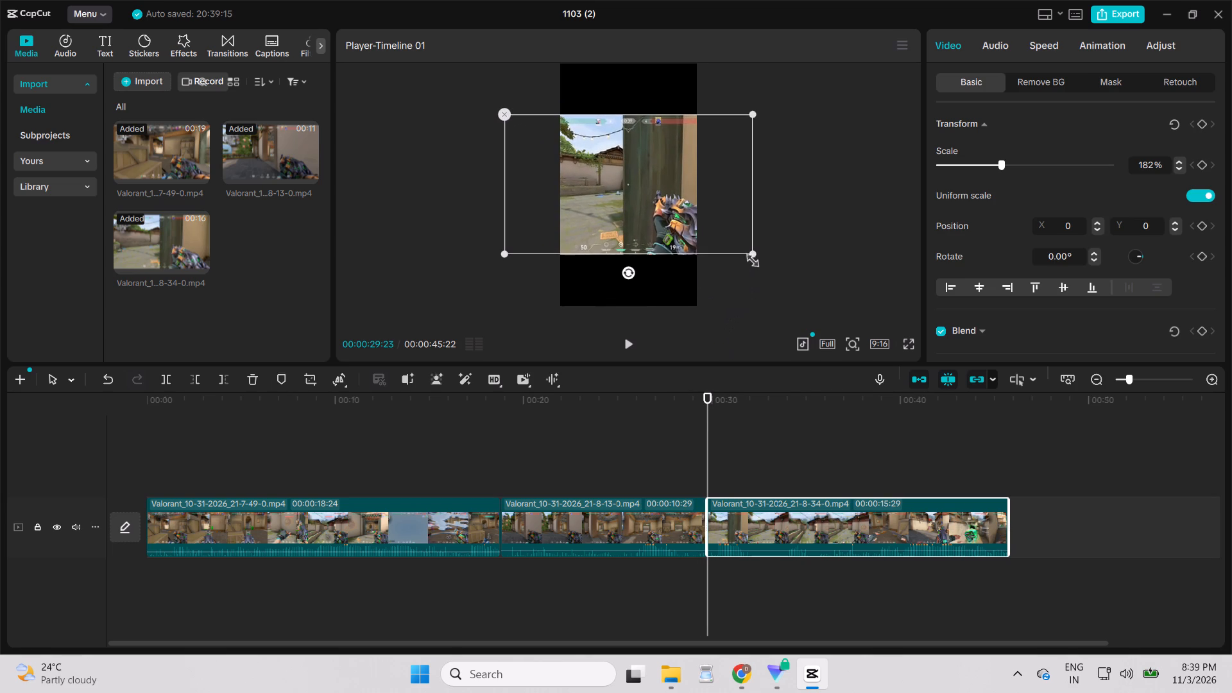
left_click_drag(749, 254, 753, 264)
left_click_drag(708, 396, 708, 397)
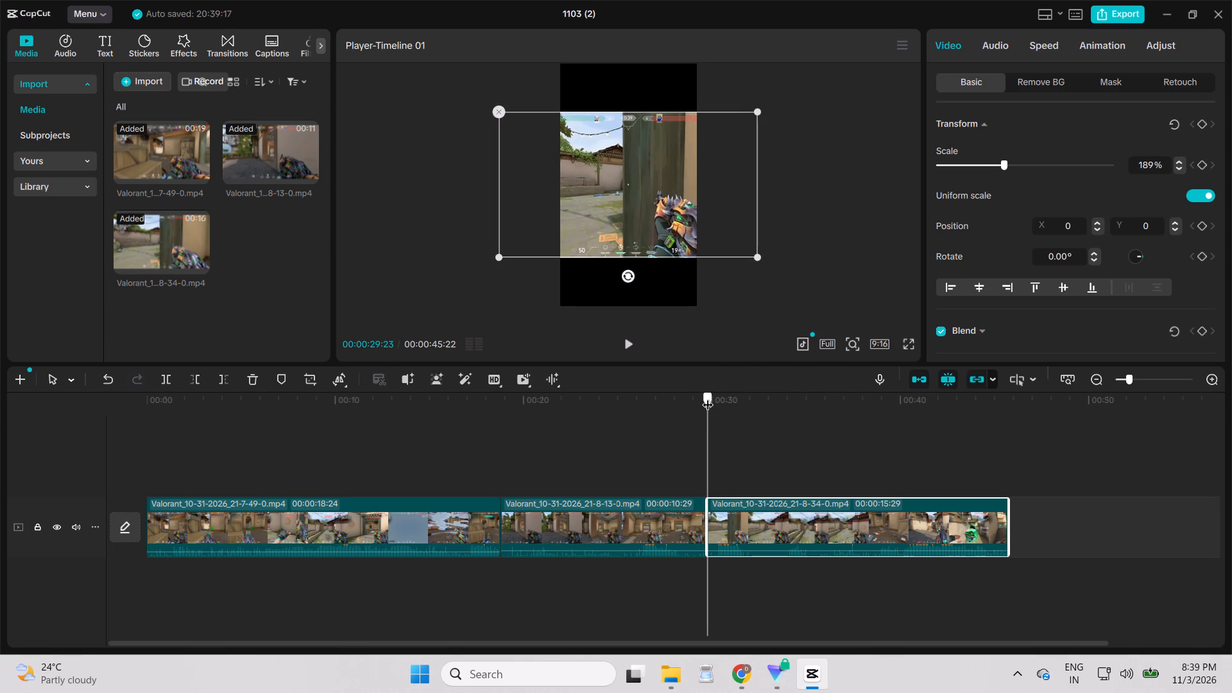
left_click_drag(708, 397, 692, 395)
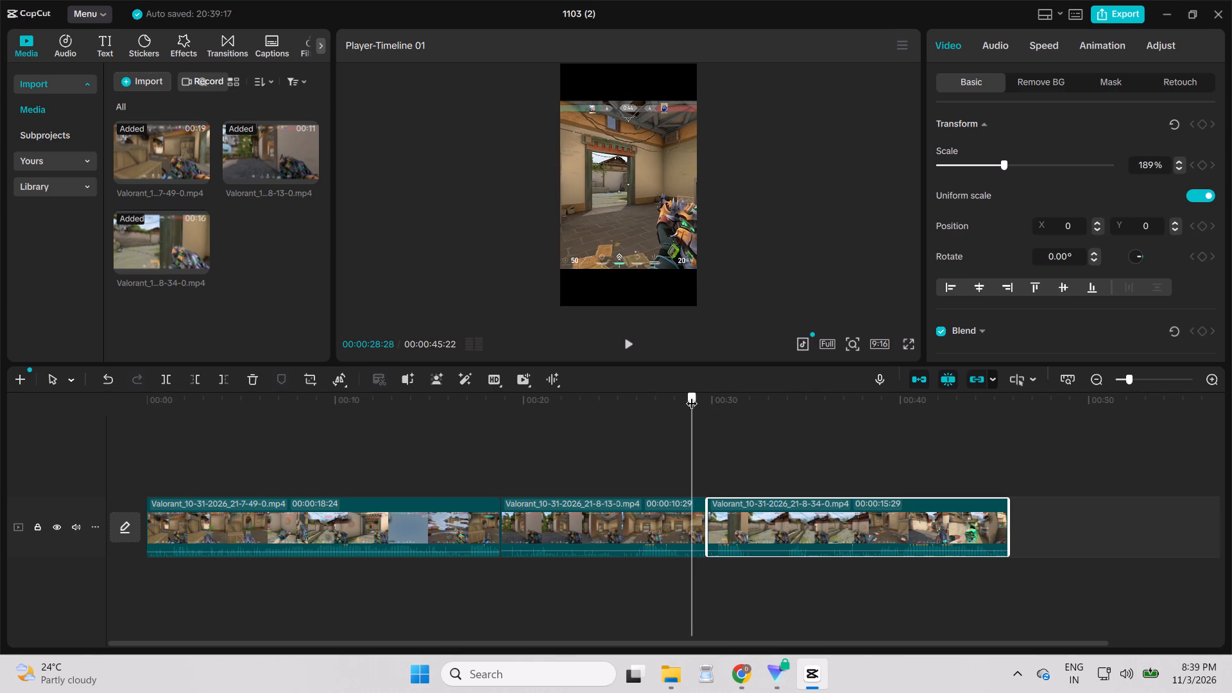
left_click_drag(692, 395, 691, 394)
left_click_drag(692, 393, 708, 388)
left_click_drag(760, 253, 776, 308)
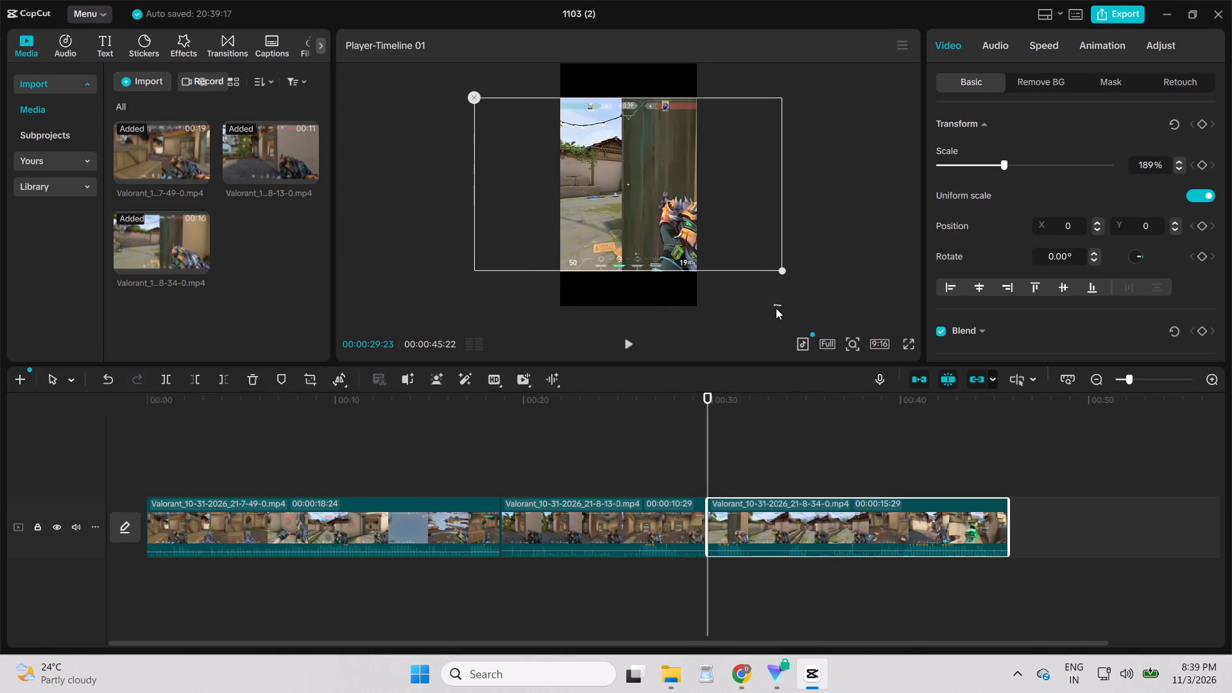
left_click_drag(776, 308, 784, 311)
Play across the join between the second and third clips and reduce the third clip's scale to about 227%.
left_click_drag(712, 397, 692, 386)
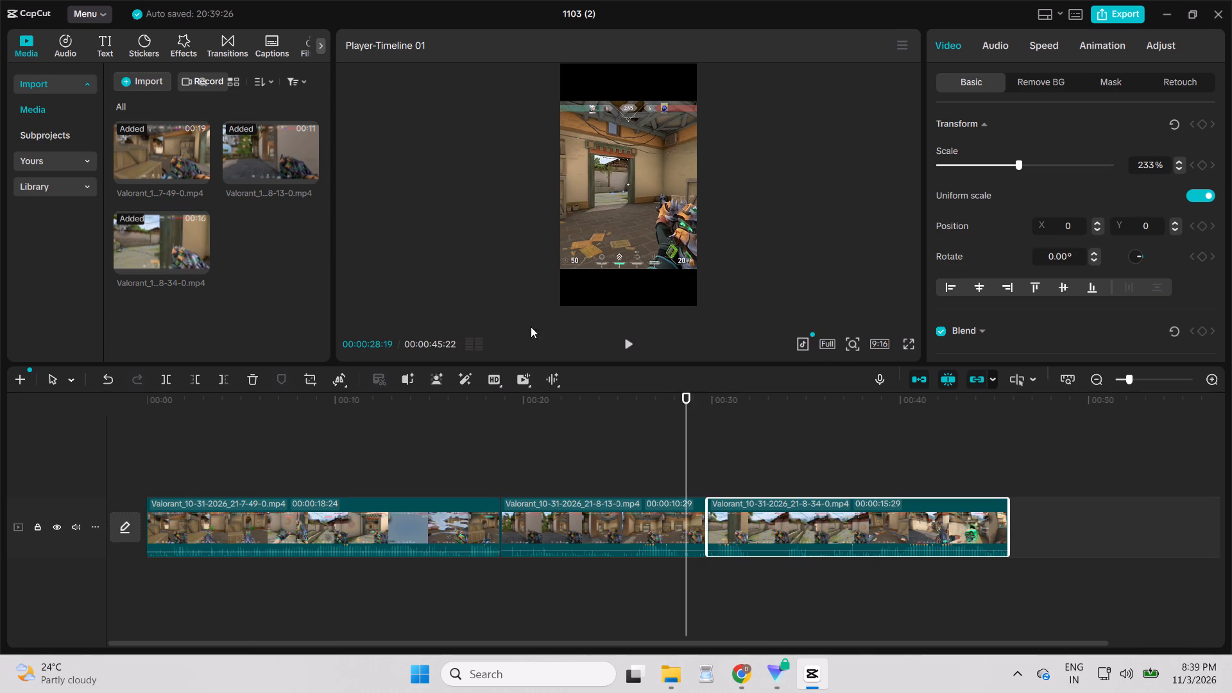
left_click(624, 336)
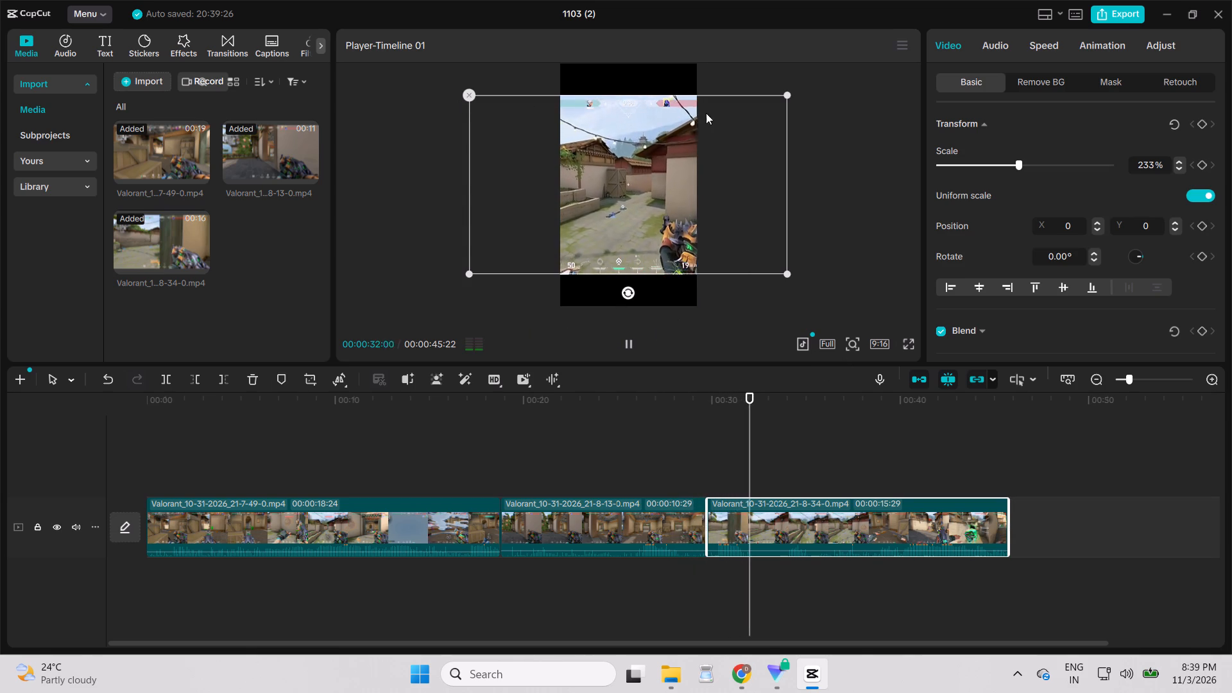
left_click_drag(785, 90, 782, 98)
Review the third clip's action and trim its beginning, removing everything before 00:00:39:02 on the timeline.
left_click(624, 343)
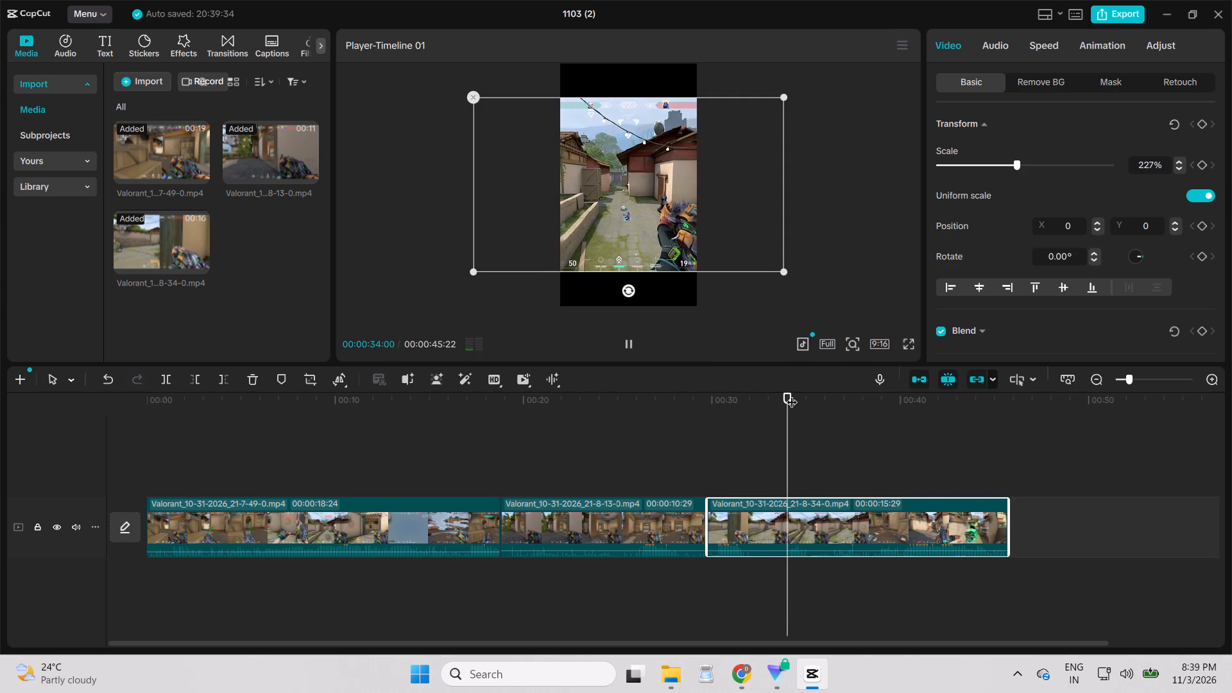
left_click_drag(799, 394, 911, 409)
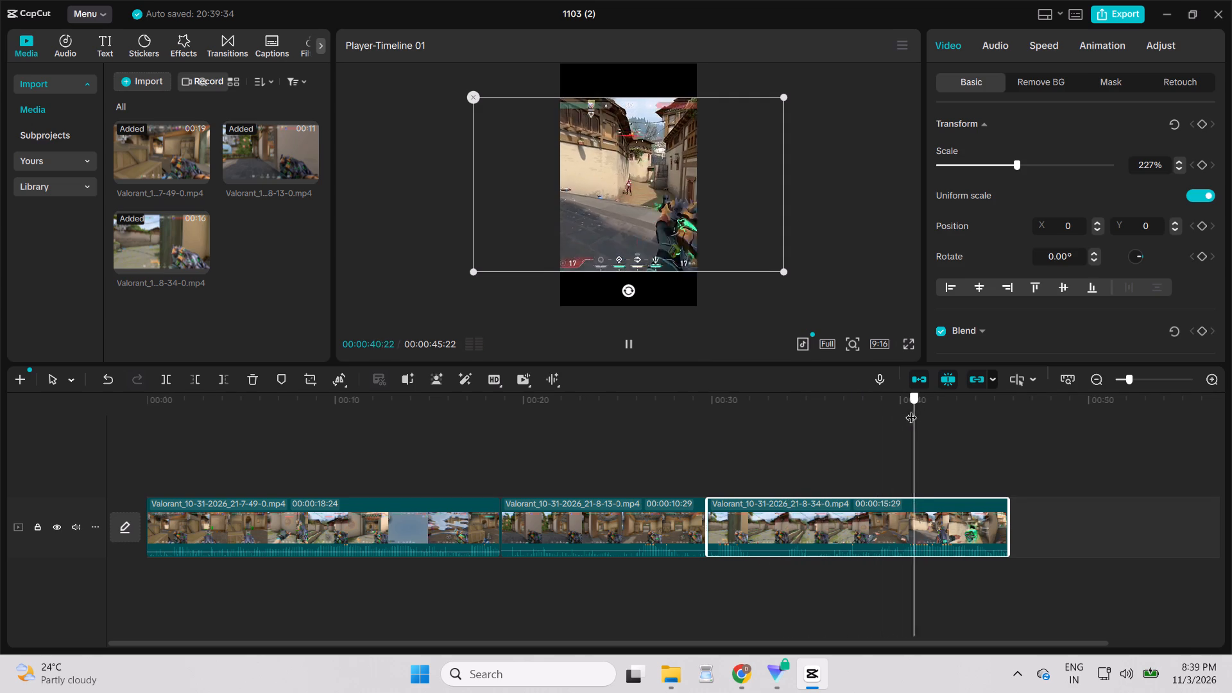
left_click_drag(911, 409, 860, 403)
left_click(626, 341)
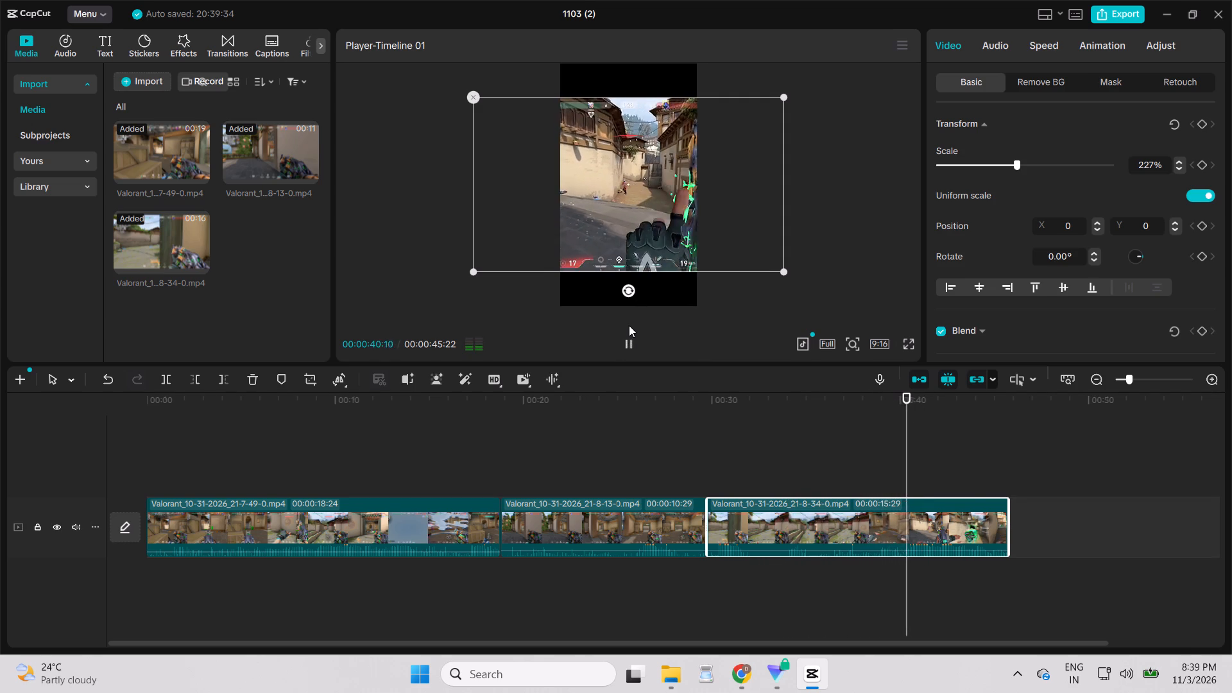
left_click(866, 528)
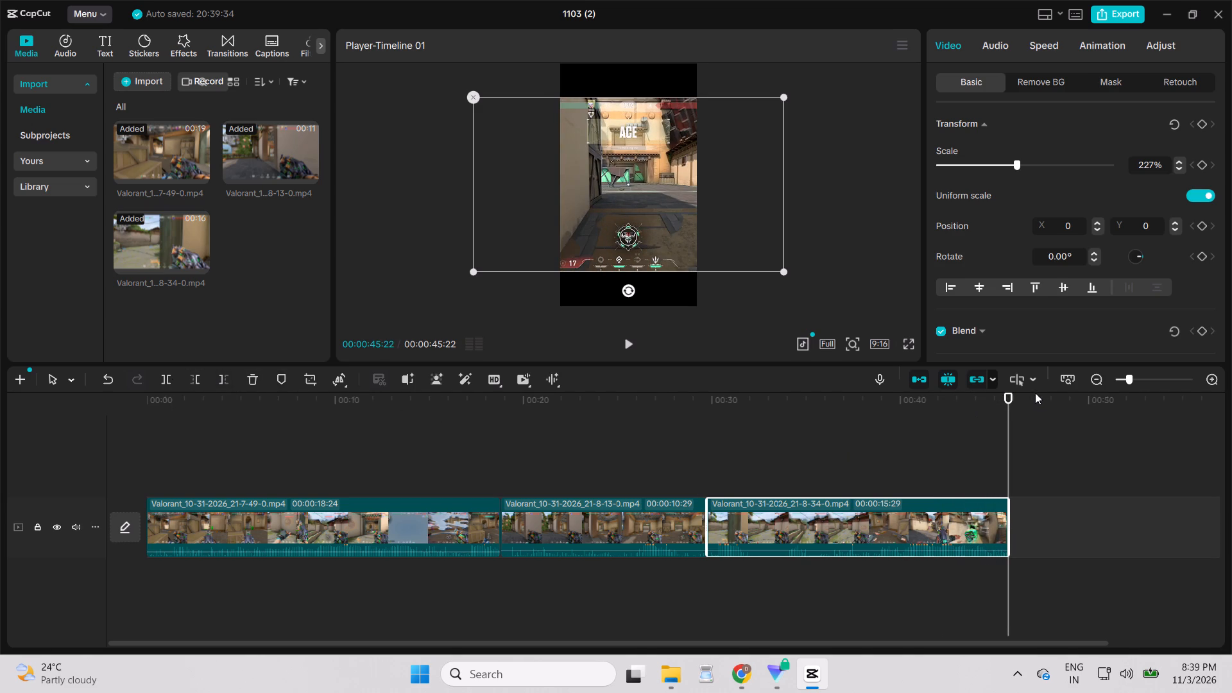
left_click_drag(1009, 398, 876, 398)
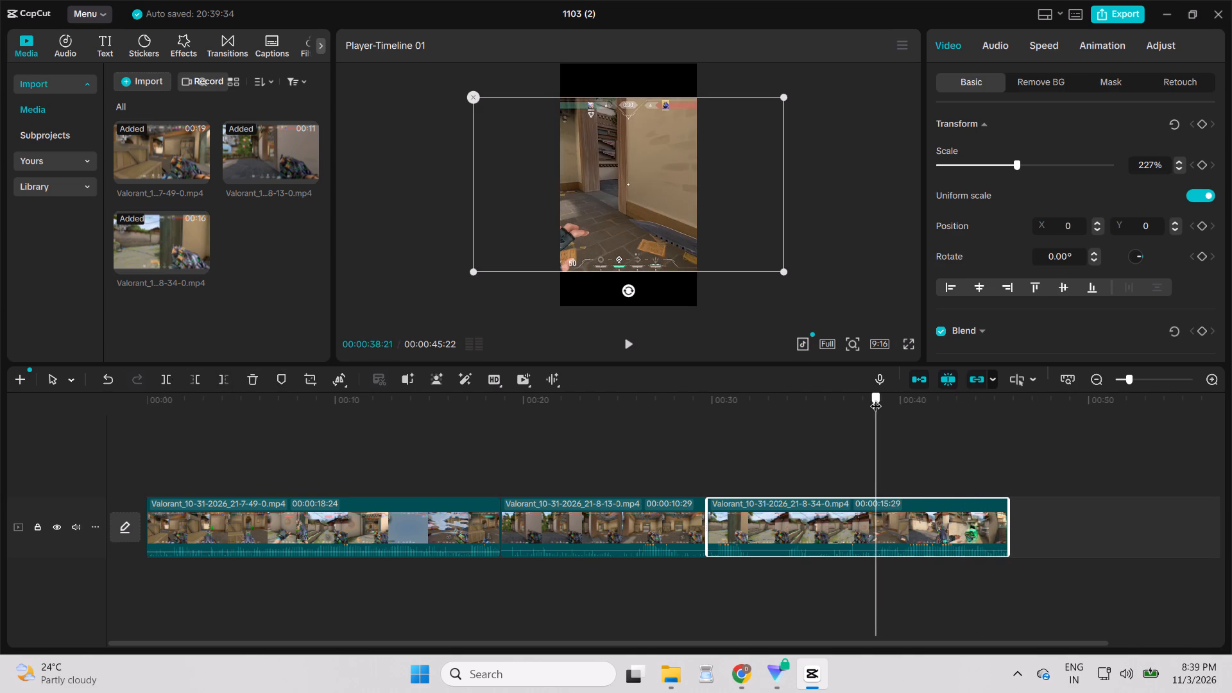
left_click_drag(876, 398, 883, 399)
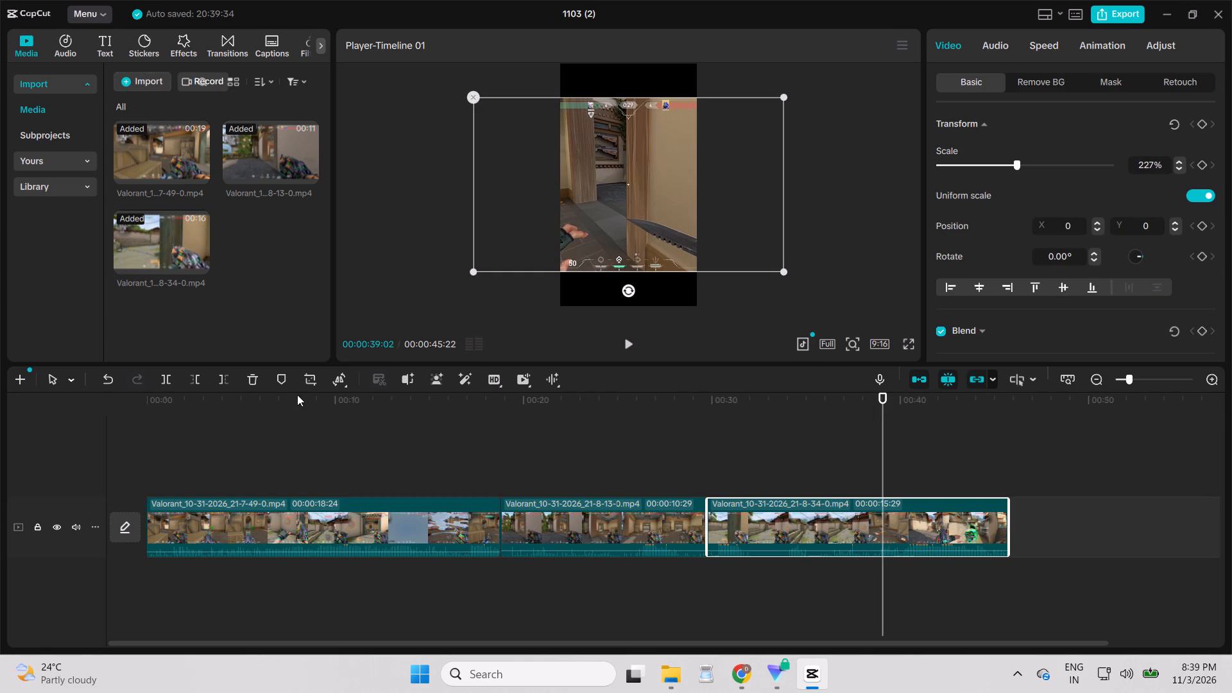
left_click(199, 380)
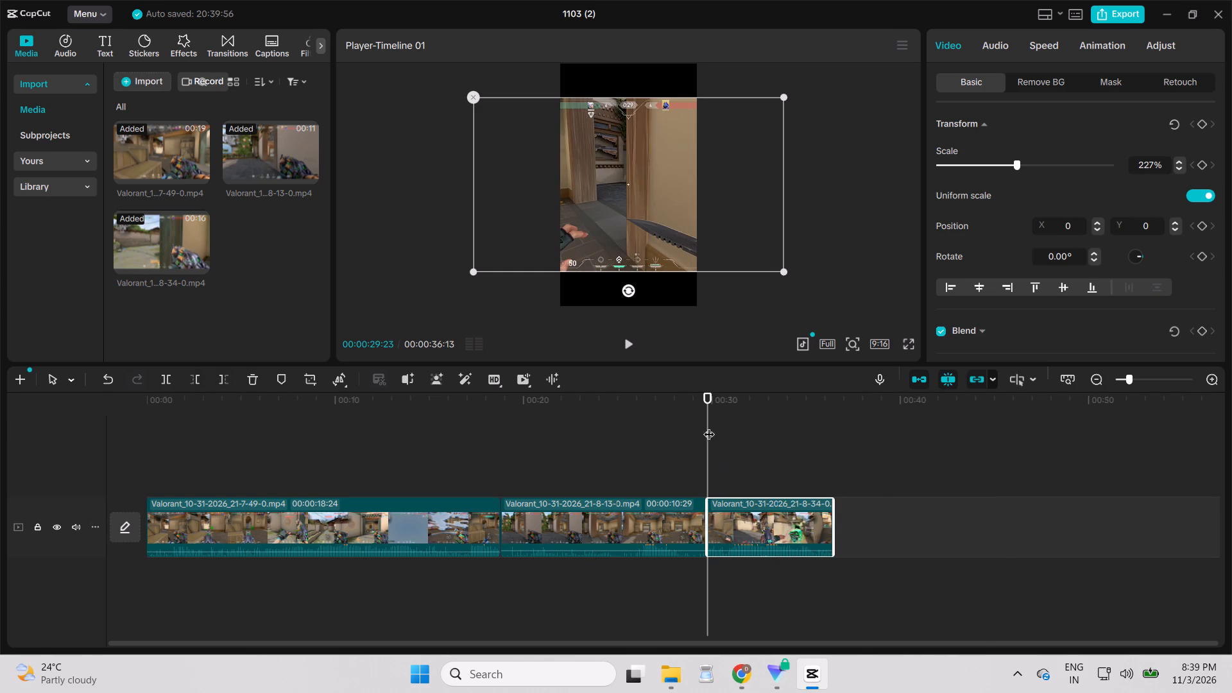
Trim the beginning of the second clip, removing its footage before 00:00:25:05 on the timeline.
left_click_drag(705, 395, 556, 397)
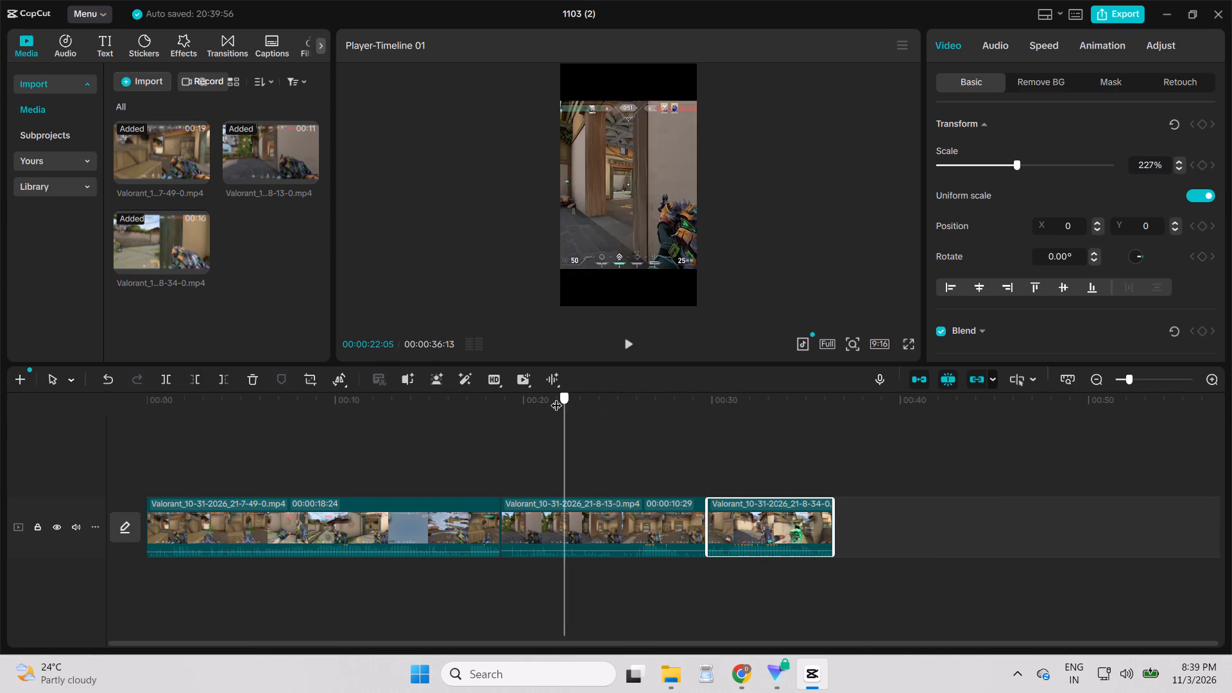
left_click_drag(556, 397, 576, 403)
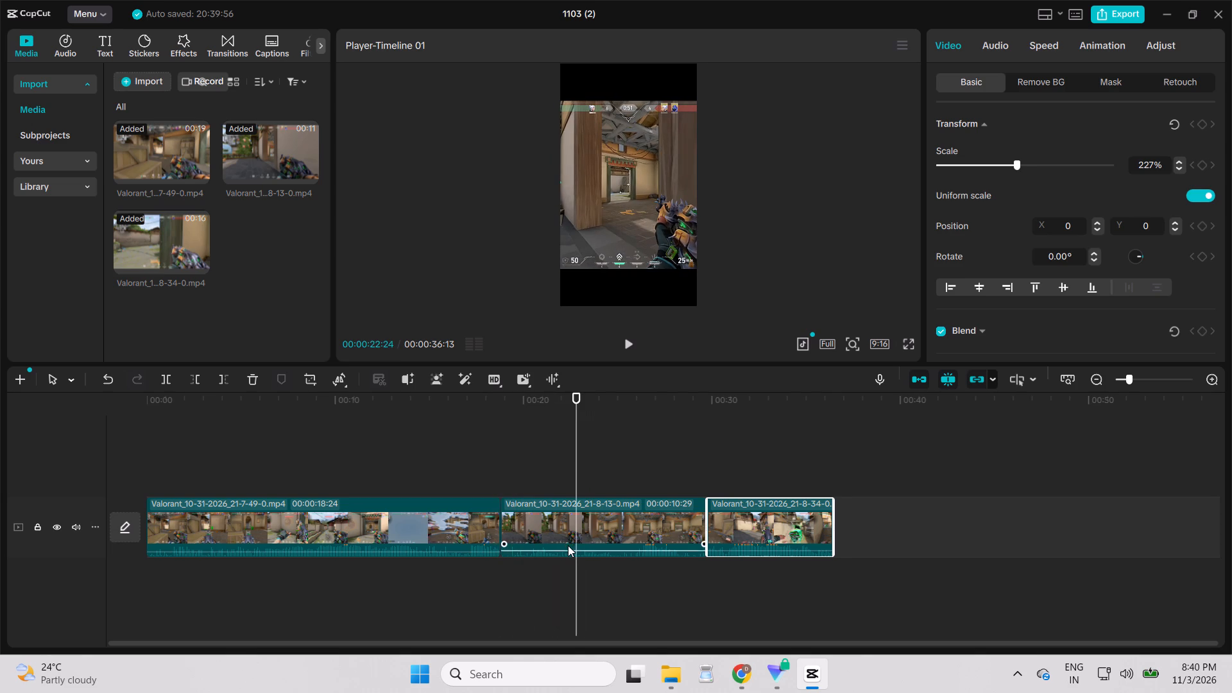
left_click(568, 545)
left_click_drag(578, 394, 606, 395)
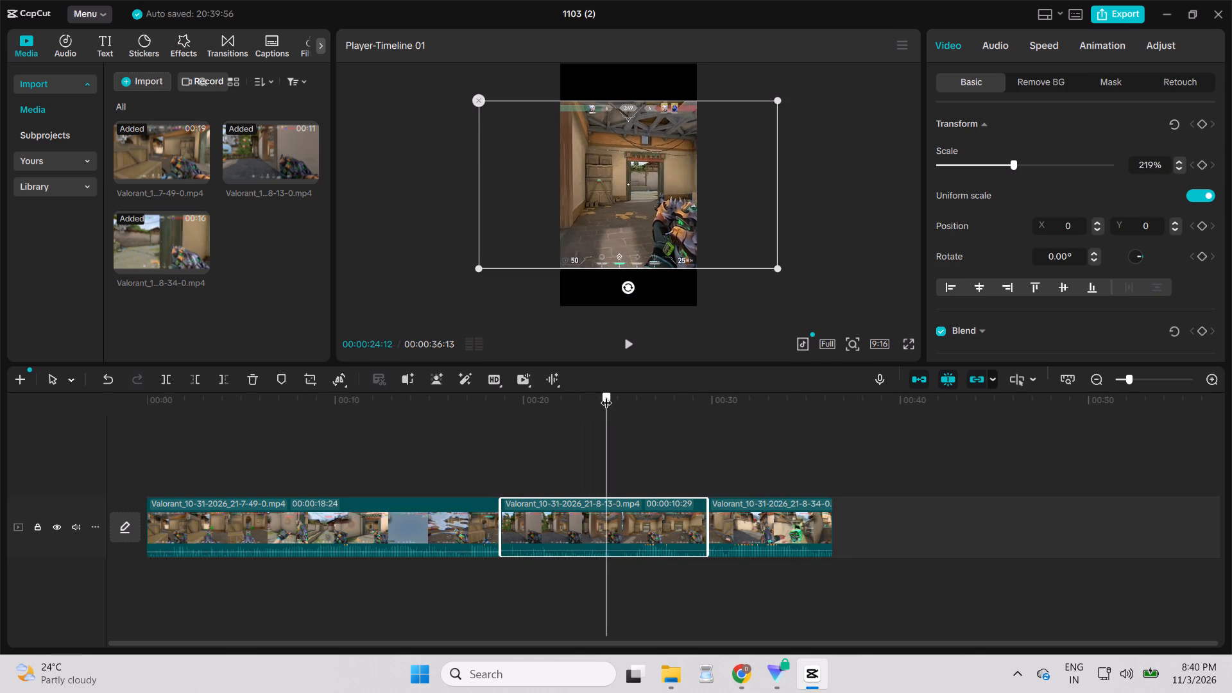
left_click_drag(606, 395, 621, 397)
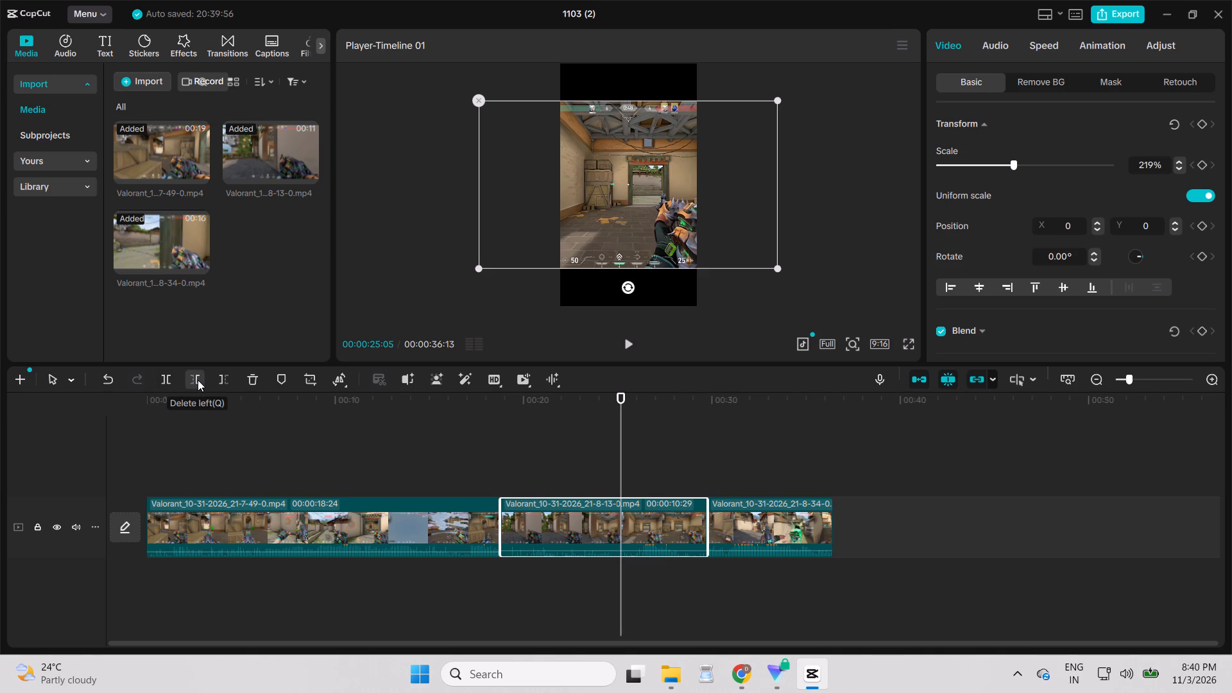
left_click(198, 380)
Trim the end of the first clip, removing its footage after 00:00:17:10 on the timeline.
left_click_drag(498, 395, 438, 402)
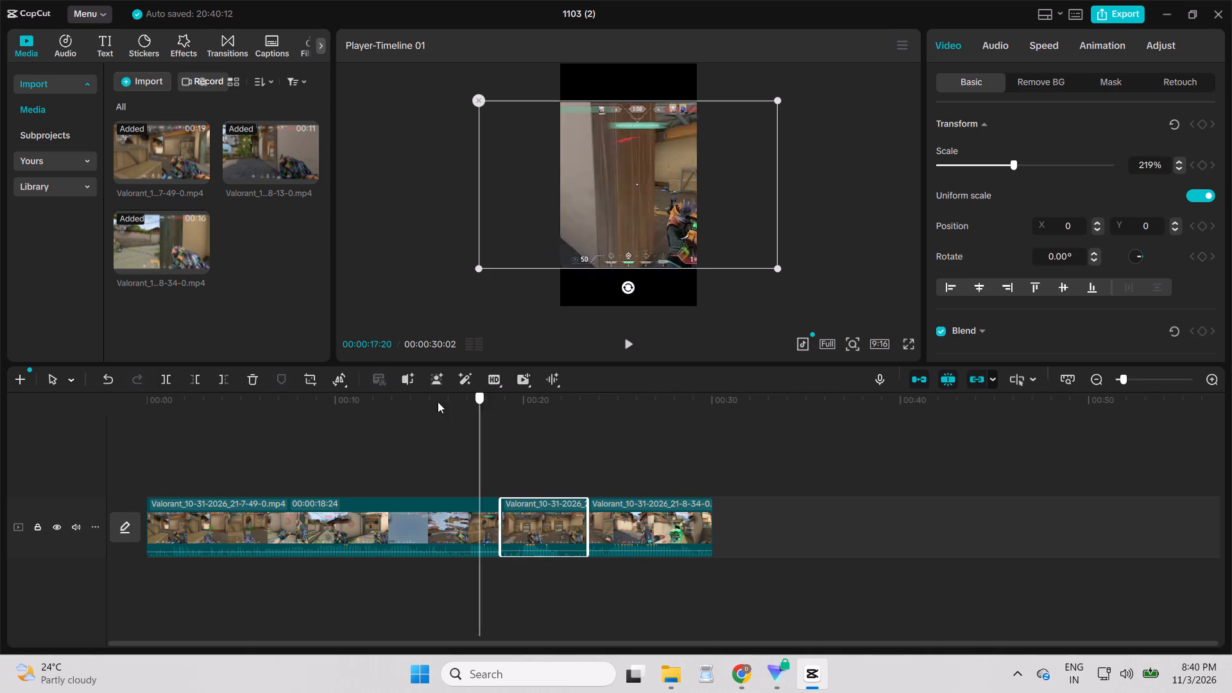
left_click_drag(438, 402, 150, 389)
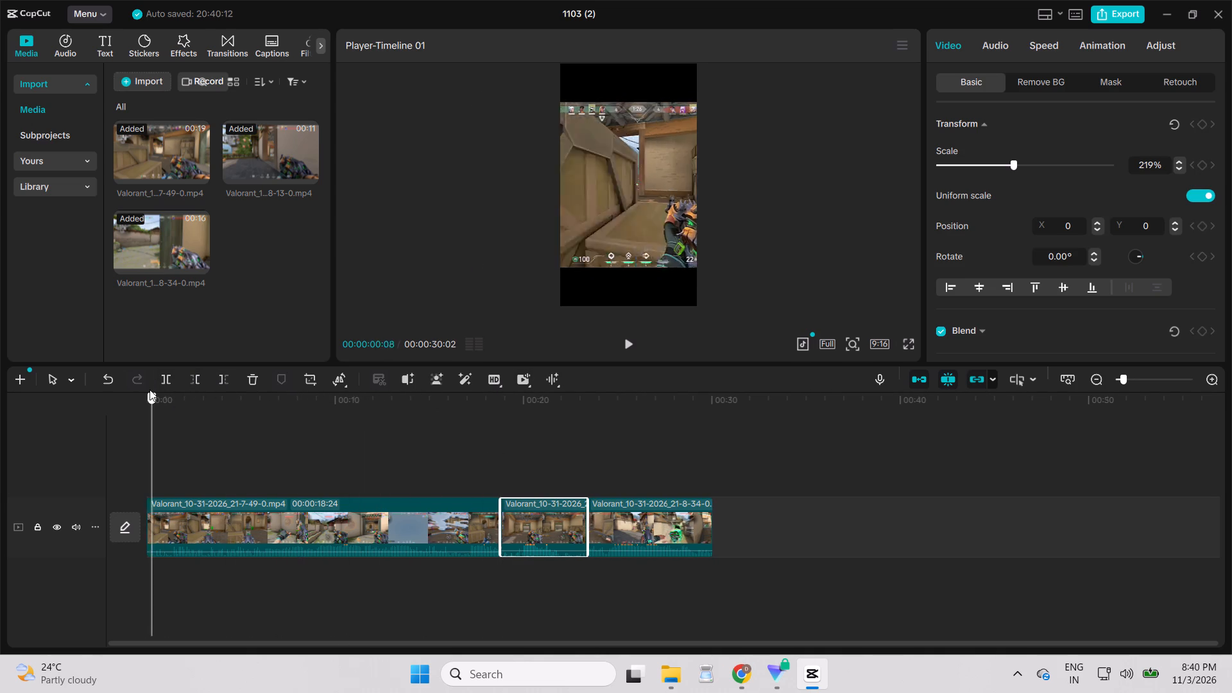
left_click_drag(150, 389, 440, 402)
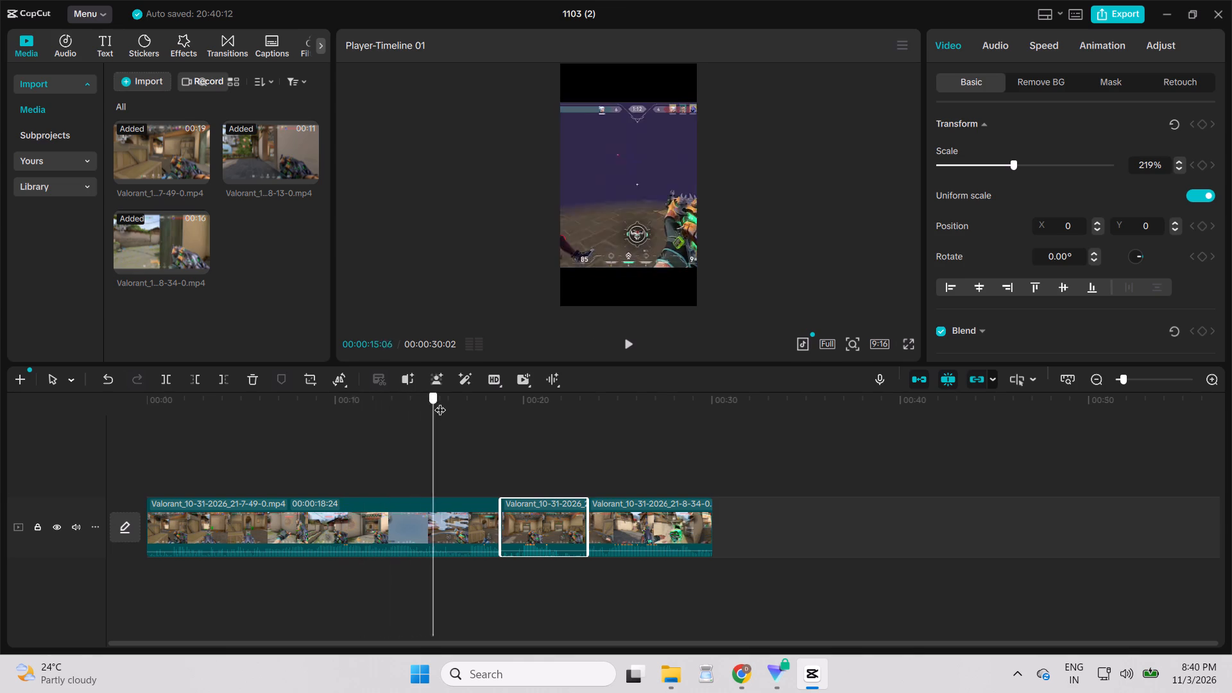
left_click_drag(440, 402, 512, 406)
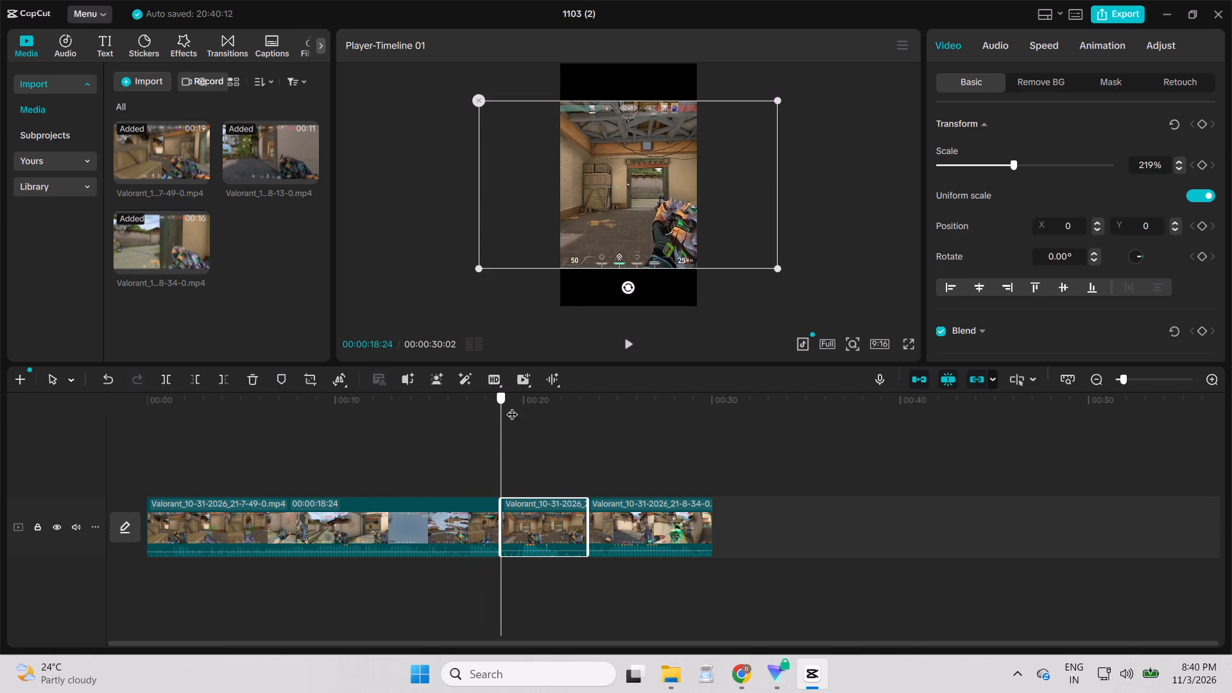
left_click_drag(512, 406, 474, 405)
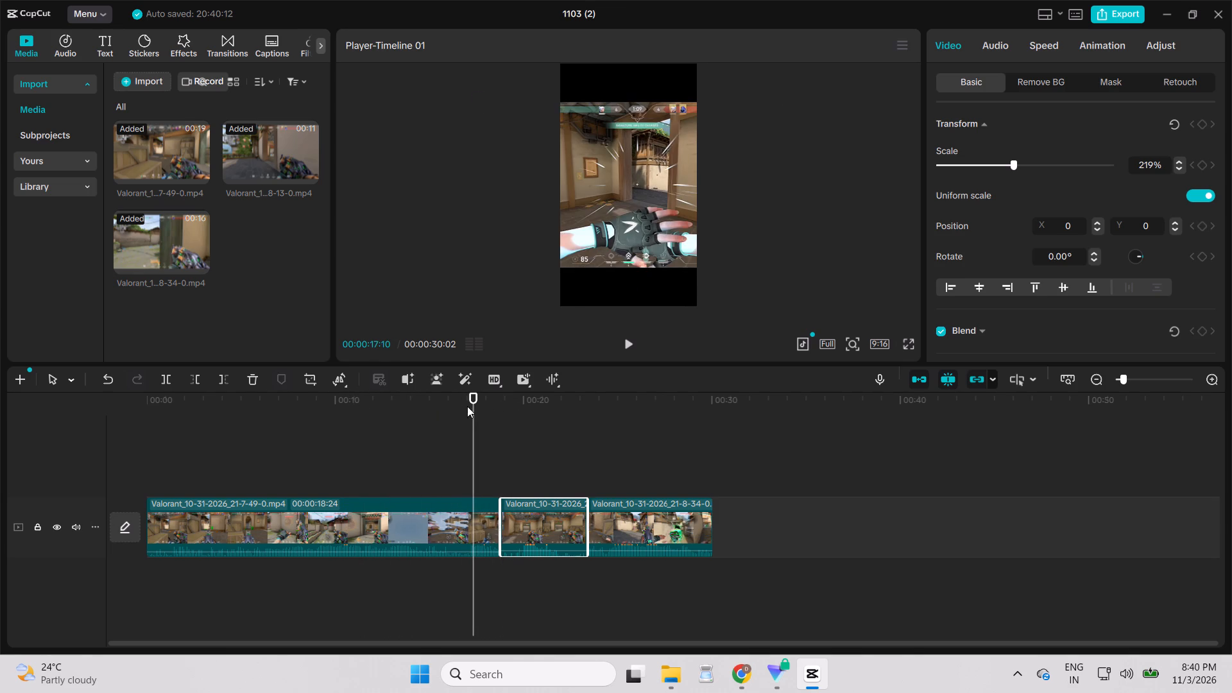
left_click(225, 381)
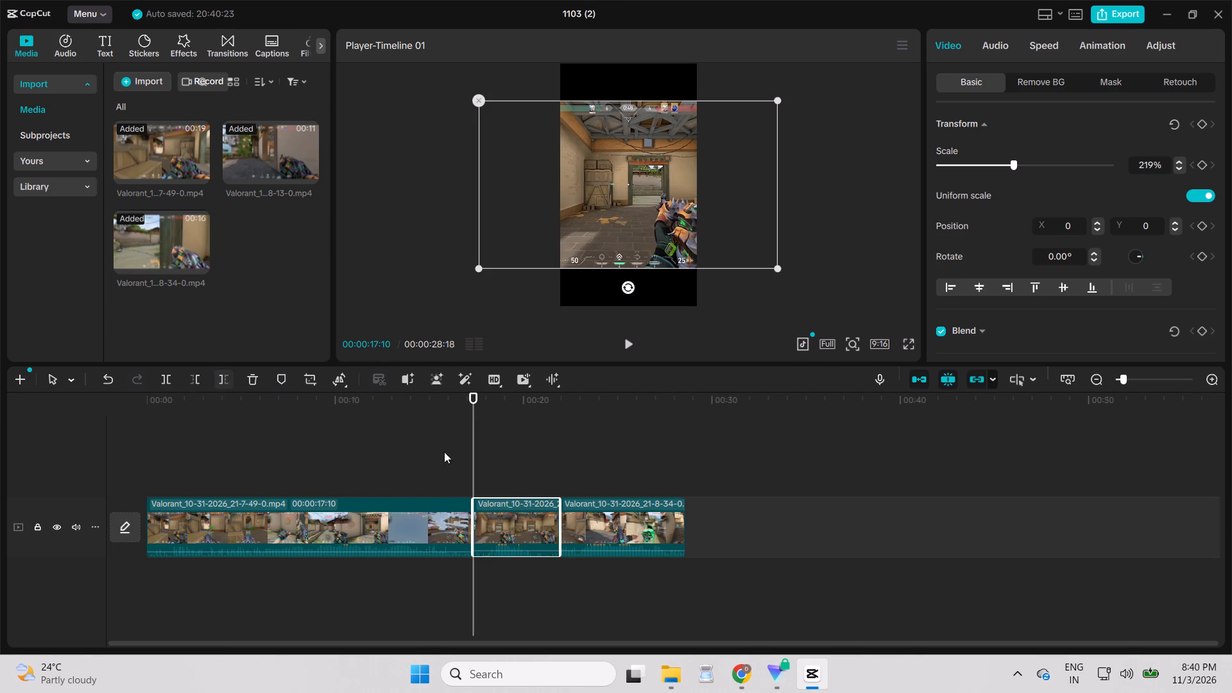
Review the footage around the join between the first and second clips, comparing their framing.
left_click_drag(477, 397, 447, 397)
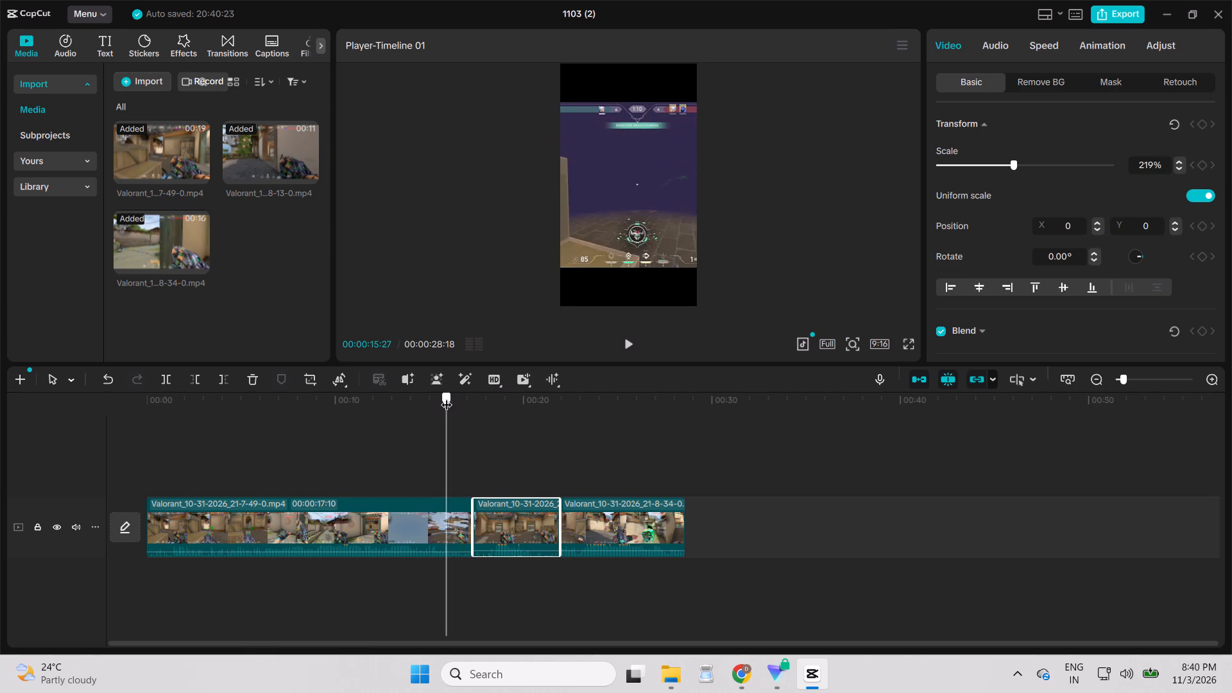
left_click_drag(447, 397, 463, 400)
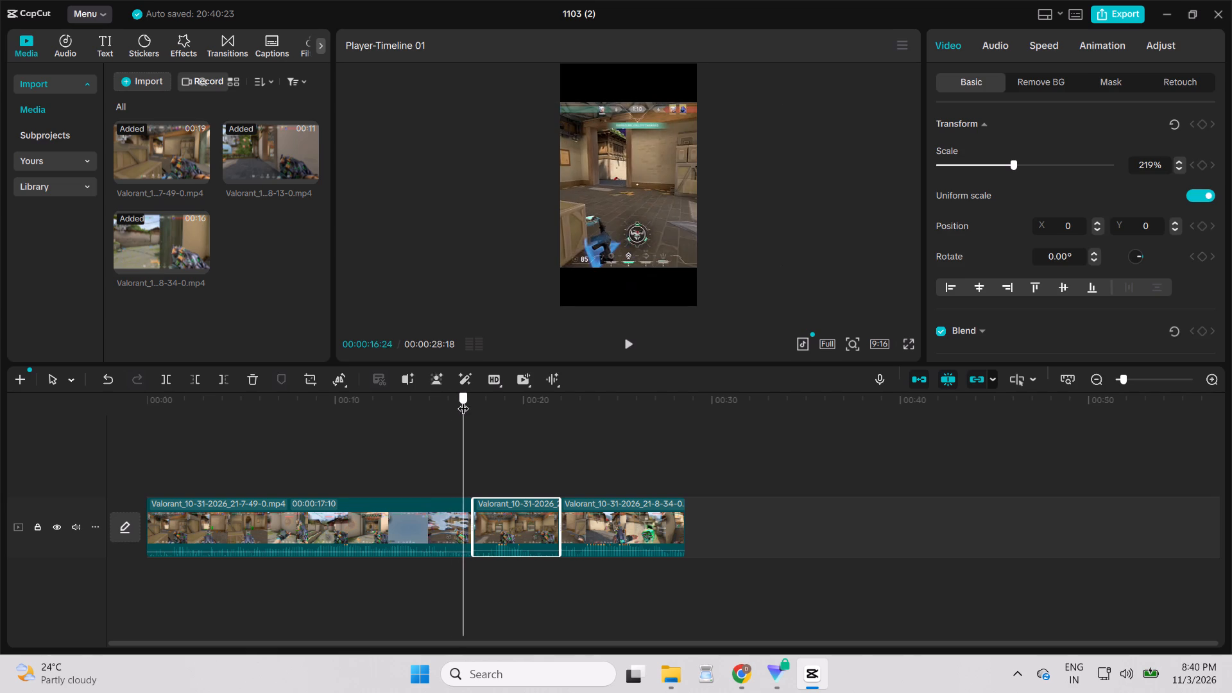
left_click_drag(463, 400, 470, 400)
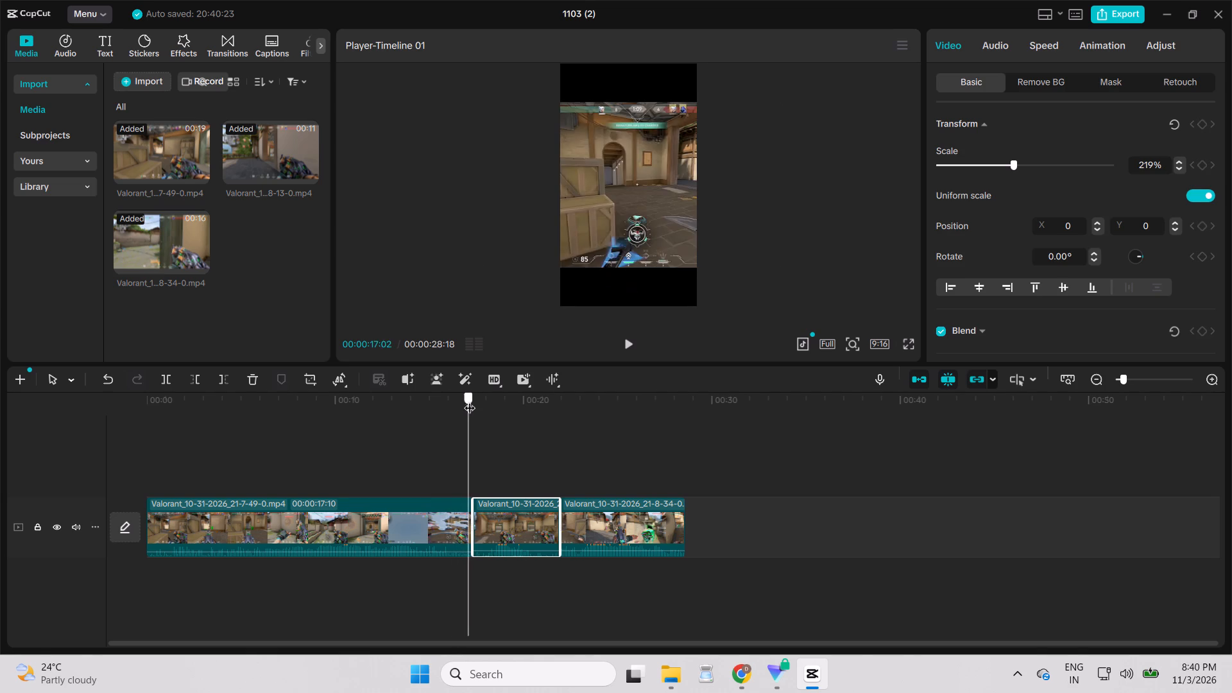
left_click_drag(470, 400, 467, 397)
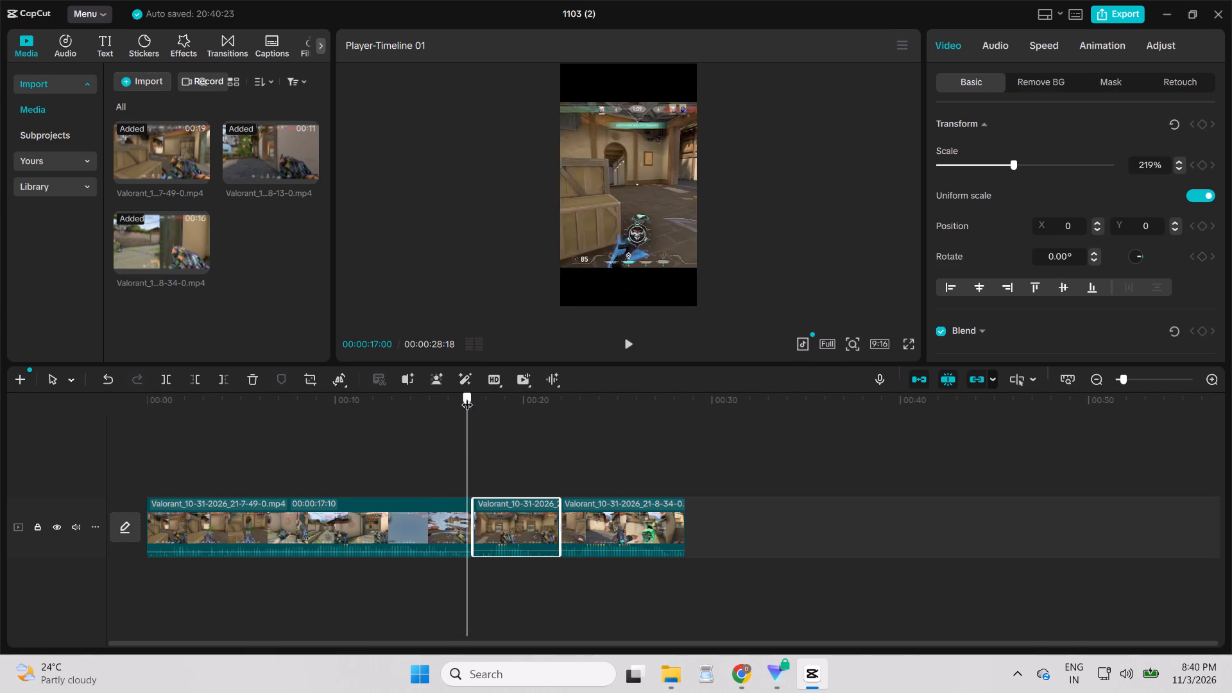
left_click_drag(467, 397, 457, 402)
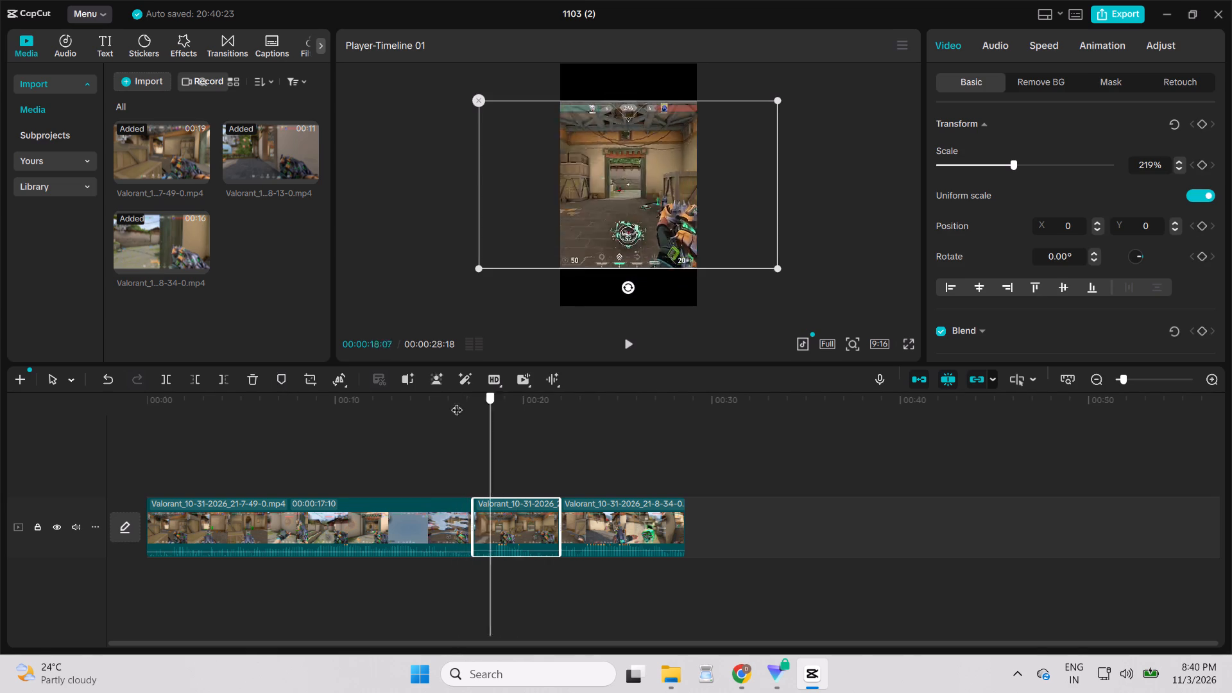
left_click_drag(457, 402, 549, 415)
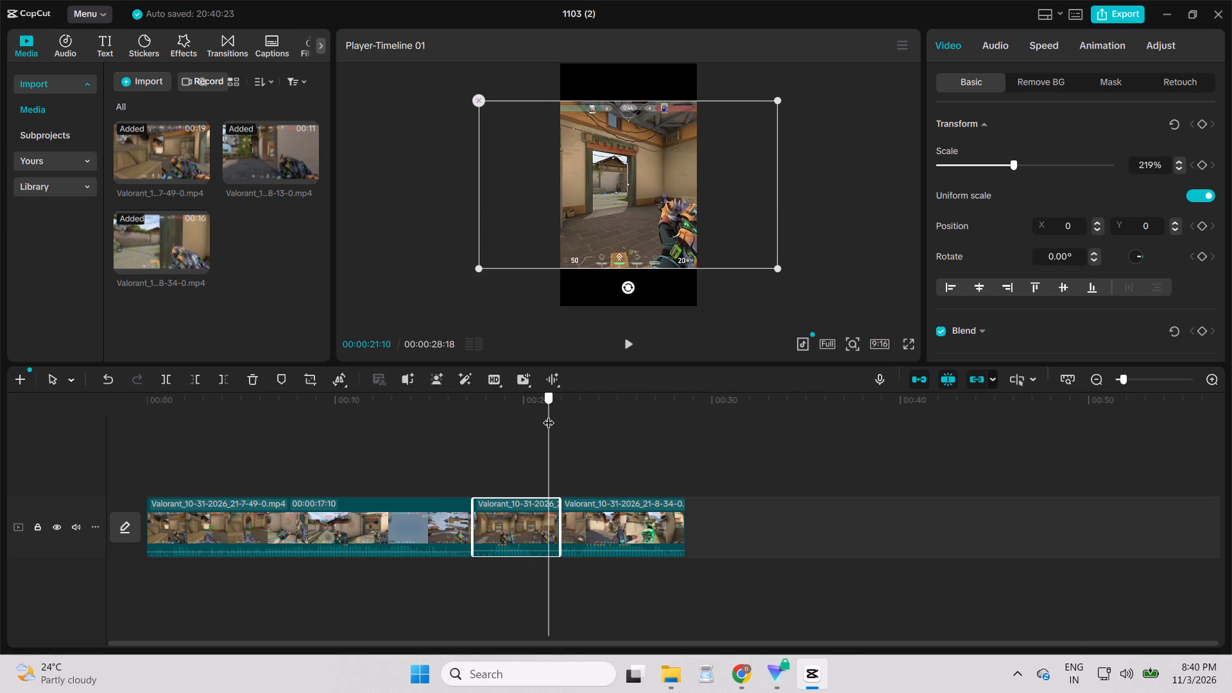
left_click_drag(549, 415, 509, 415)
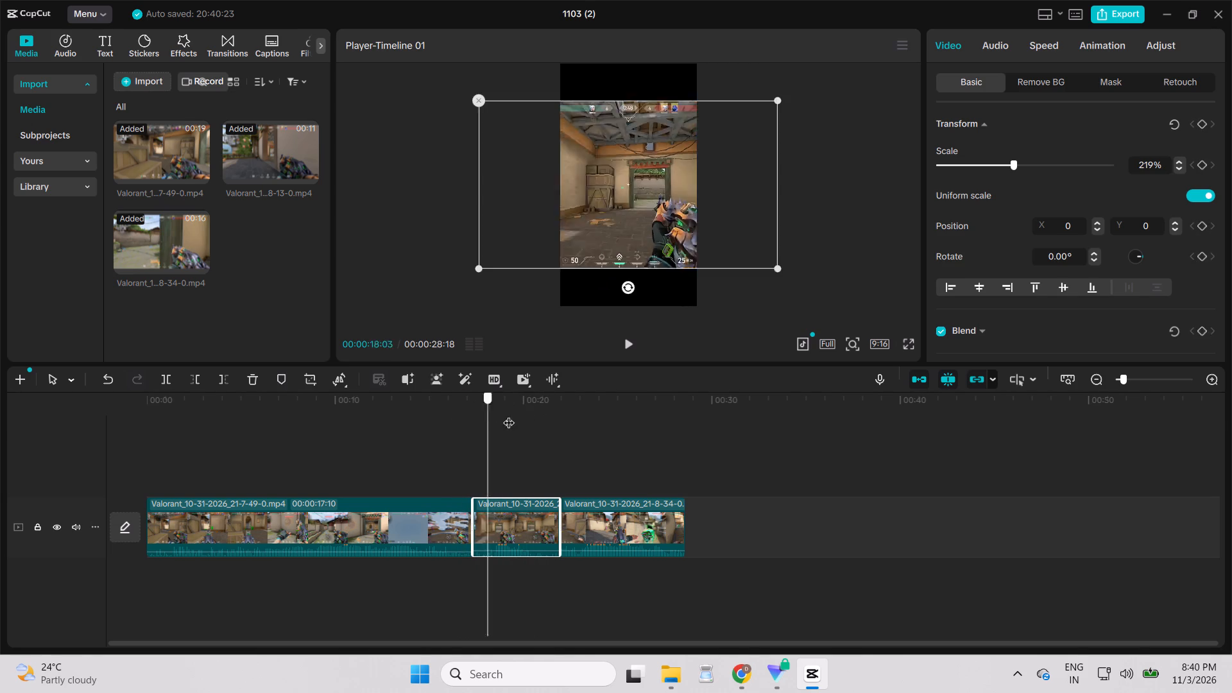
left_click_drag(509, 415, 194, 425)
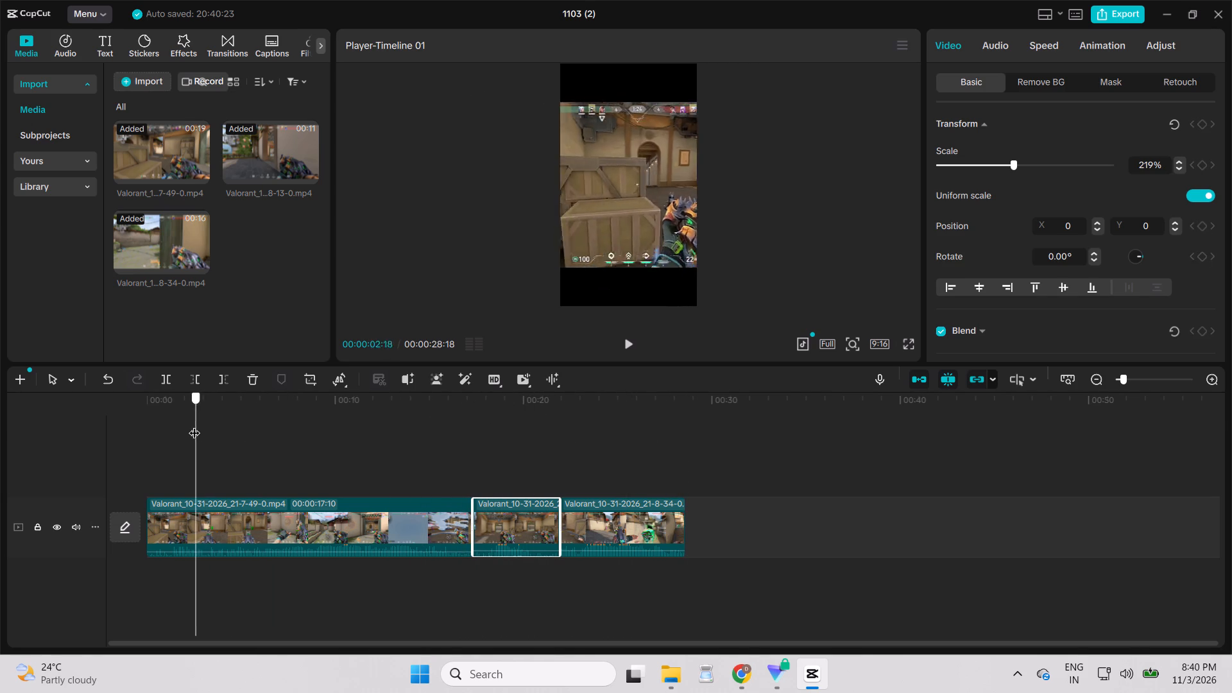
left_click_drag(194, 425, 501, 441)
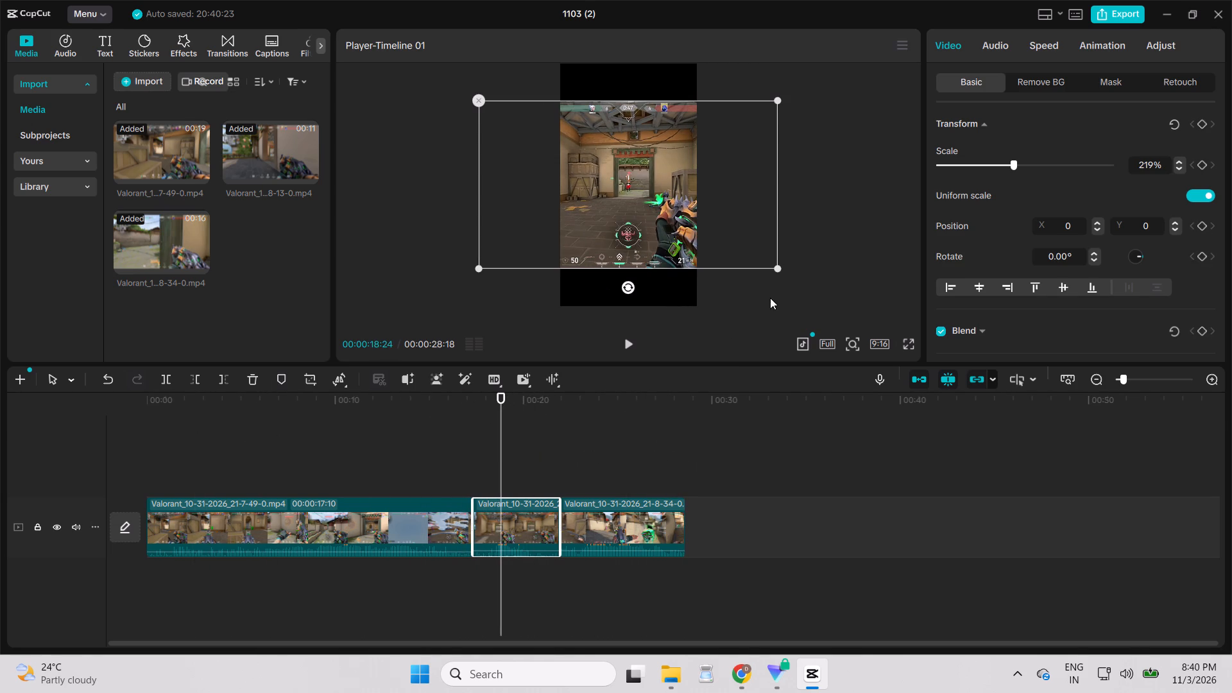
Enlarge the second clip slightly to a scale of about 222%.
left_click(778, 269)
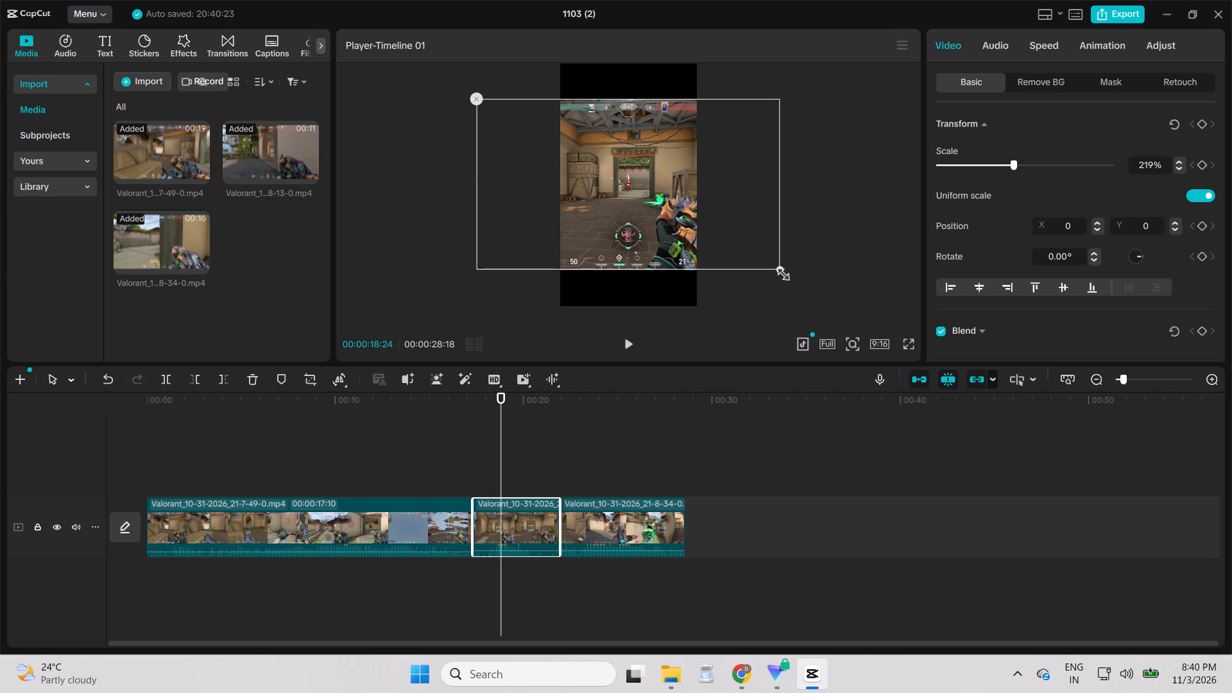
scroll(1043, 223, "down", 10)
scroll(1064, 280, "up", 6)
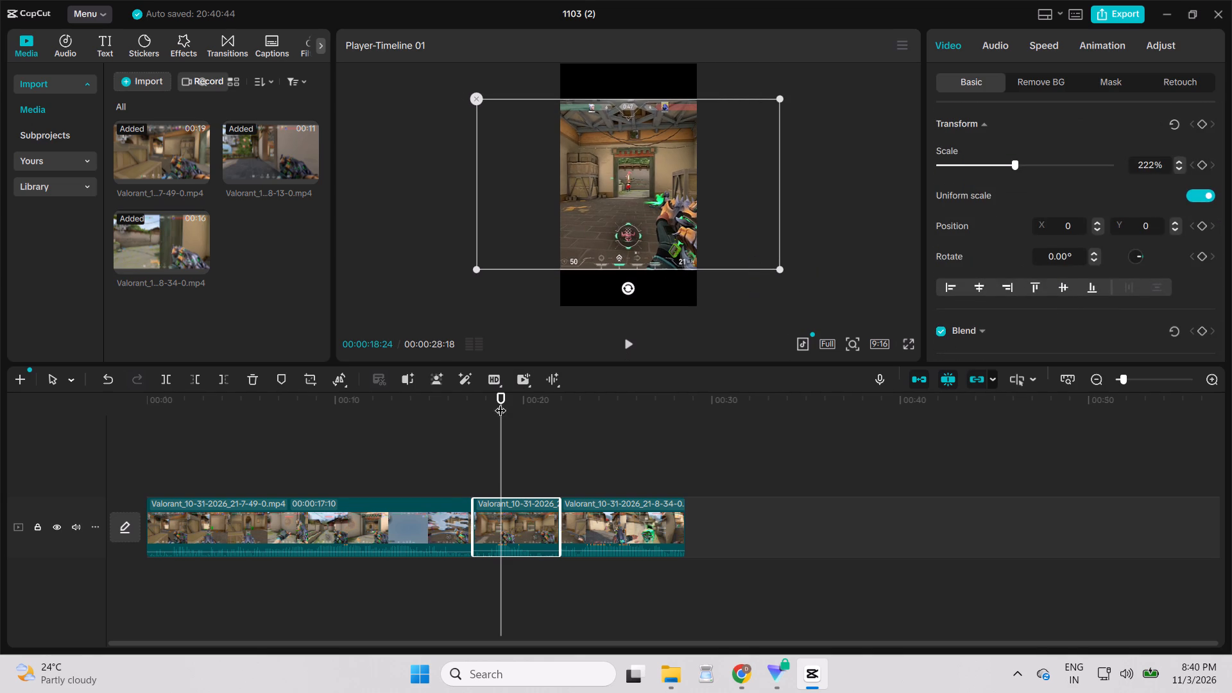
Play from the end of the first clip into the third, and return to the join between the second and third clips.
left_click_drag(501, 402, 456, 398)
left_click(633, 341)
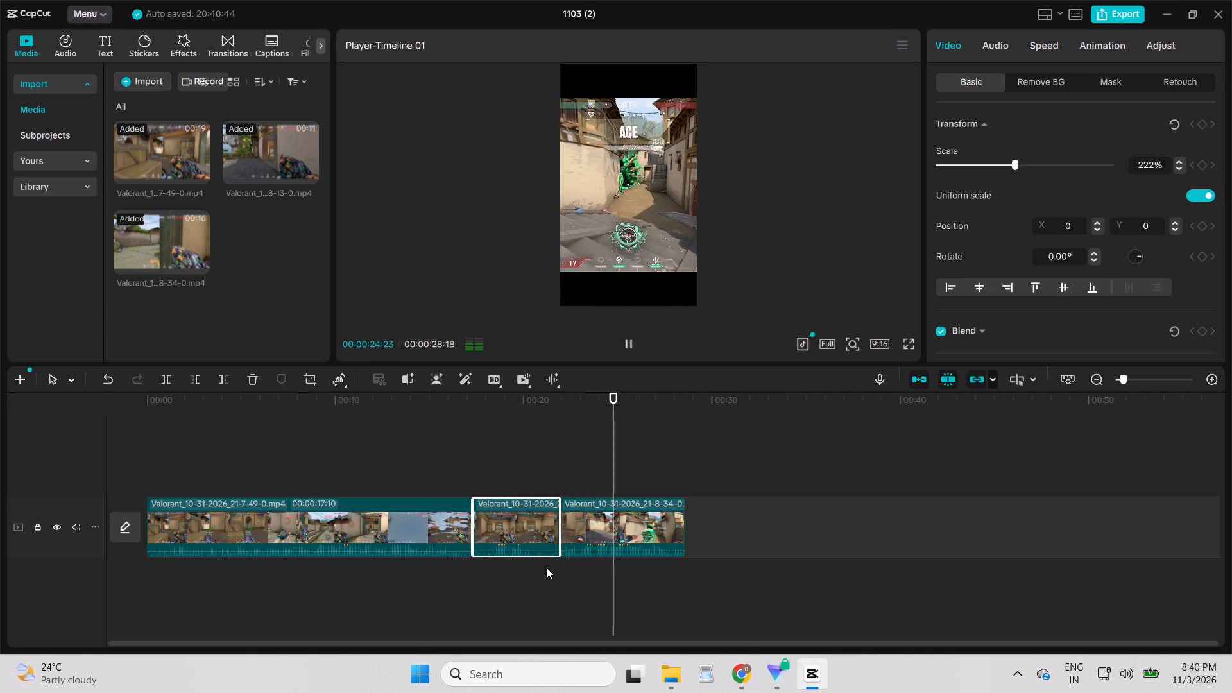
left_click(572, 523)
left_click(563, 522)
left_click(560, 523)
left_click(558, 525)
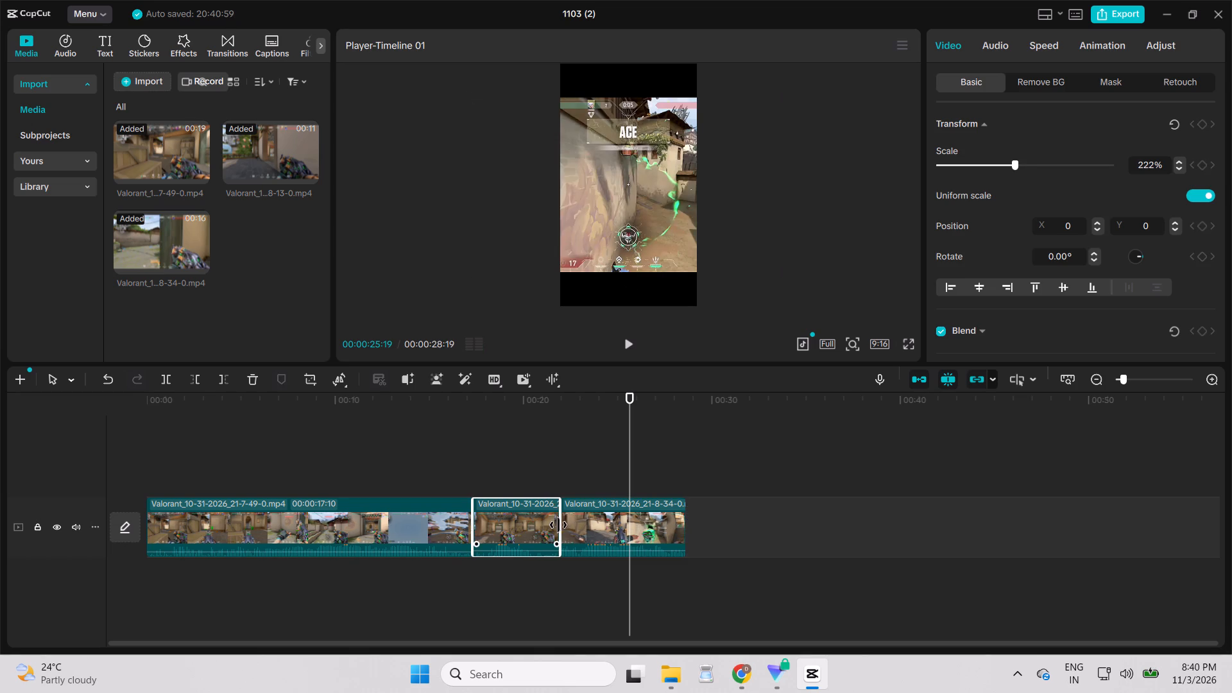
left_click_drag(629, 391, 620, 394)
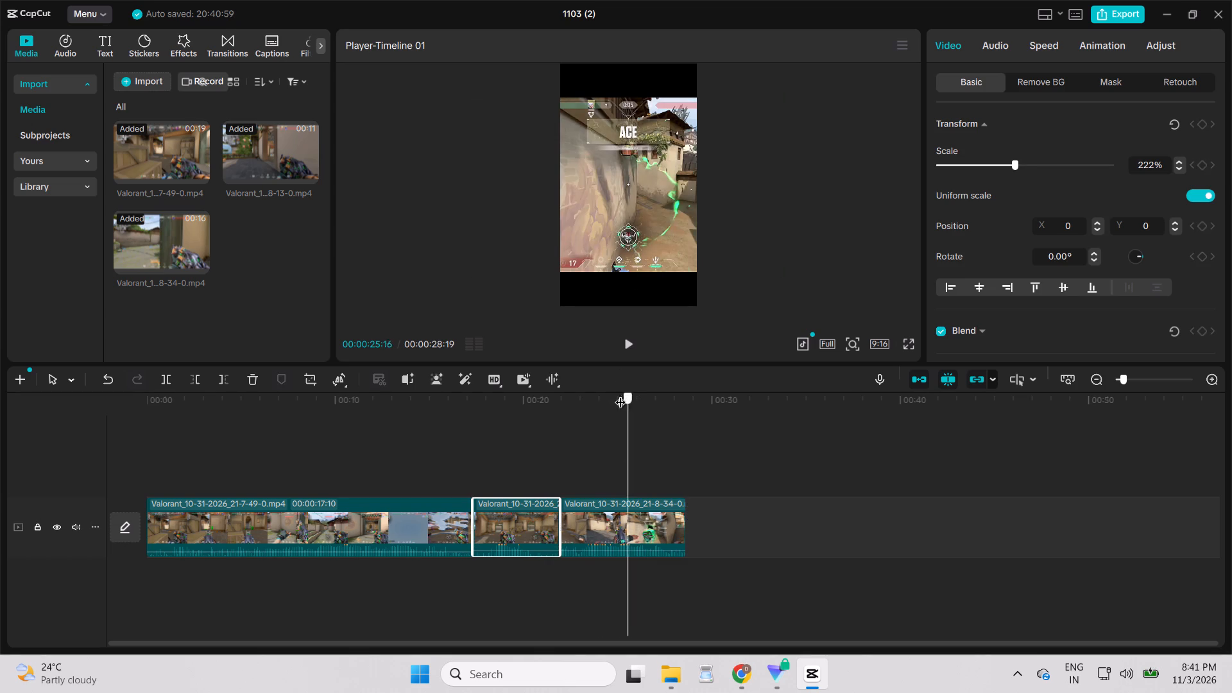
left_click_drag(620, 394, 560, 398)
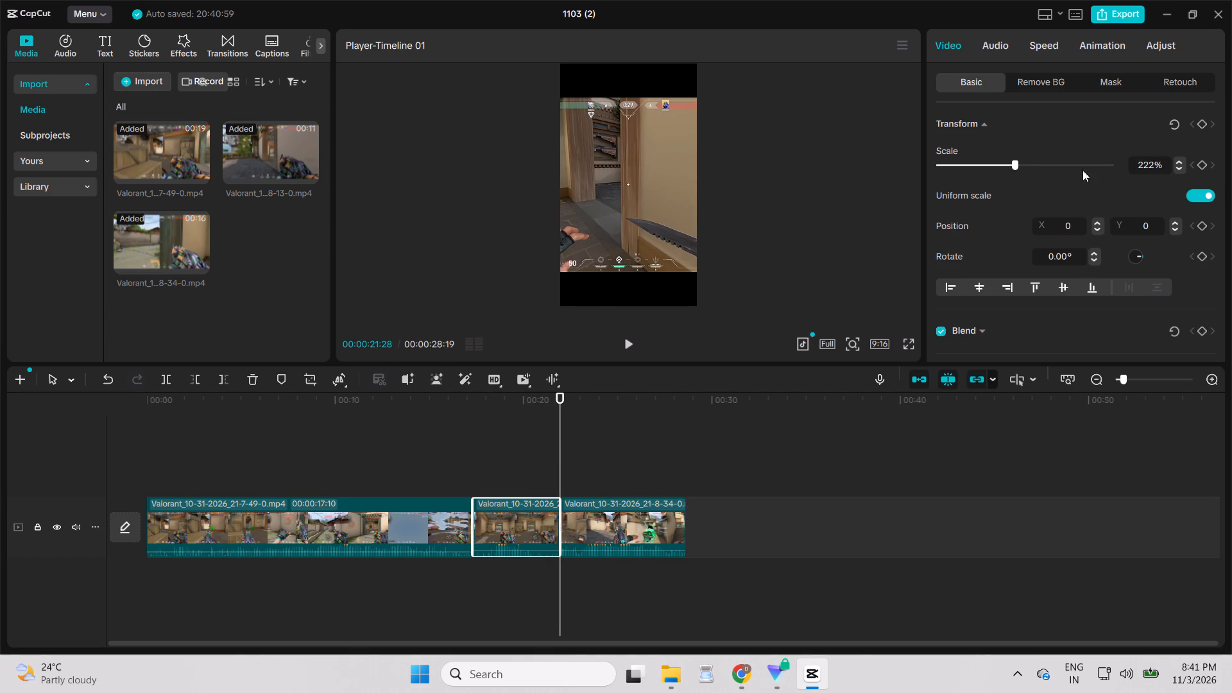
Open the animation options for the second clip and try reloading them.
left_click(1050, 44)
left_click(1132, 41)
left_click(1125, 223)
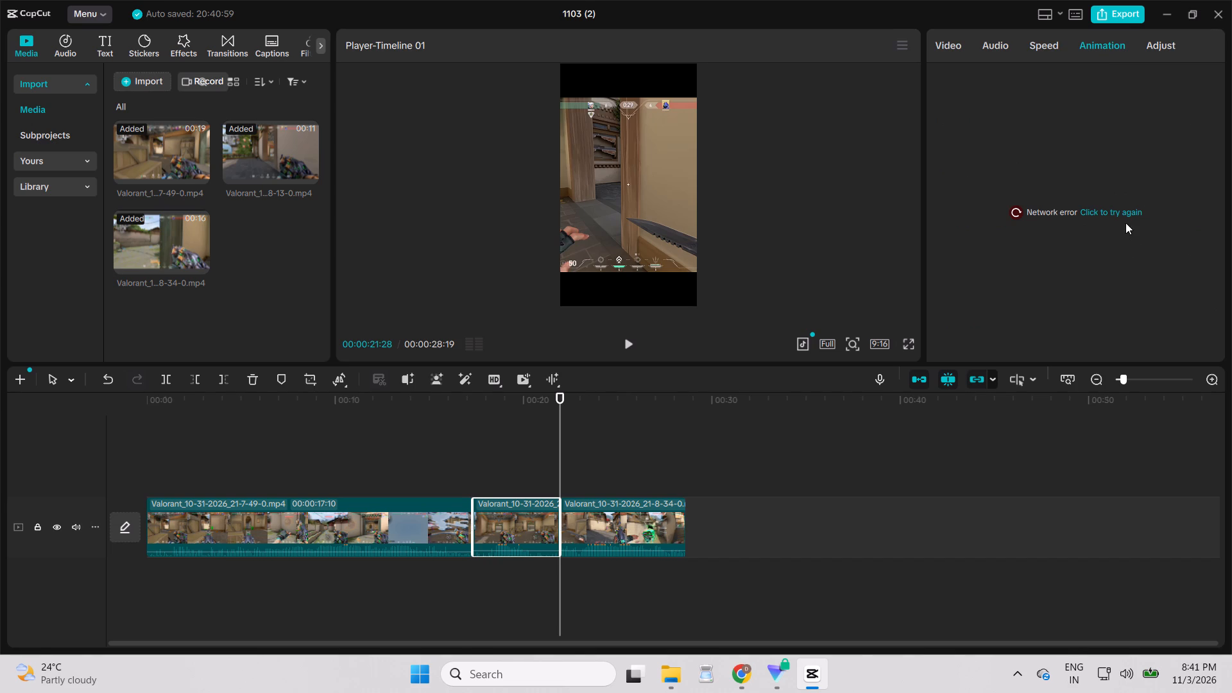
left_click(1134, 210)
triple_click(1129, 221)
triple_click(1129, 217)
double_click(1132, 214)
left_click_drag(1044, 209, 1038, 209)
left_click(997, 209)
left_click(1010, 210)
Switch to Proton VPN, disconnect from the server and close its window.
left_click(780, 681)
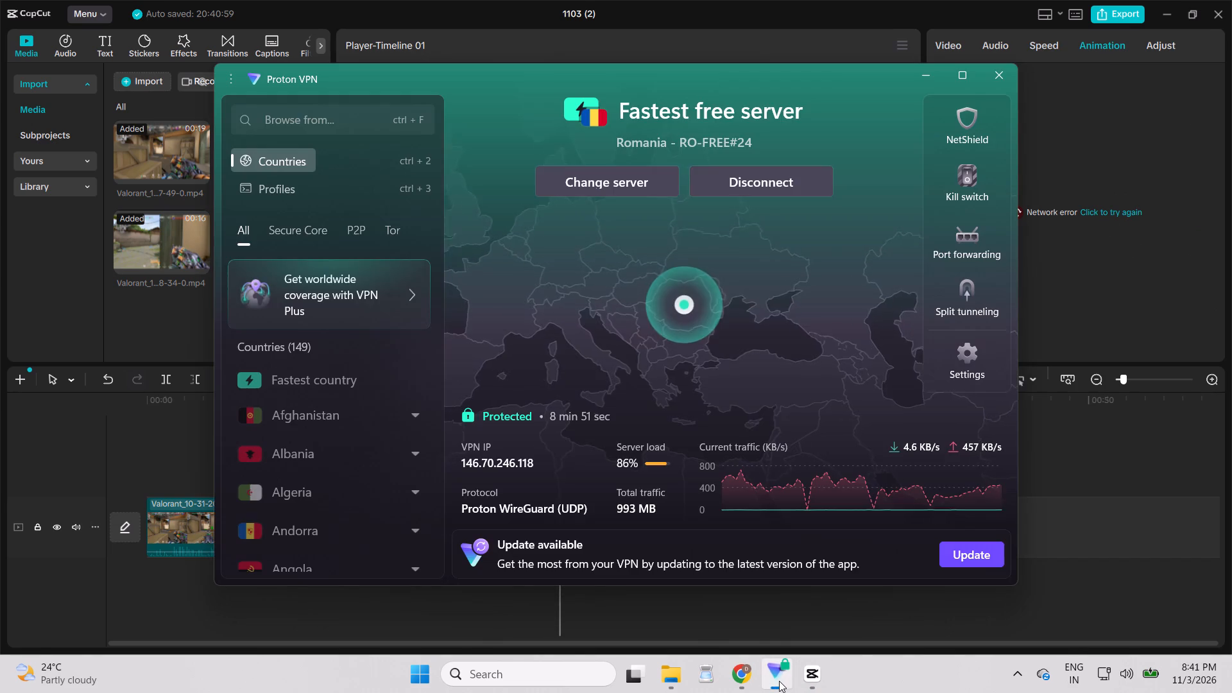
left_click(748, 185)
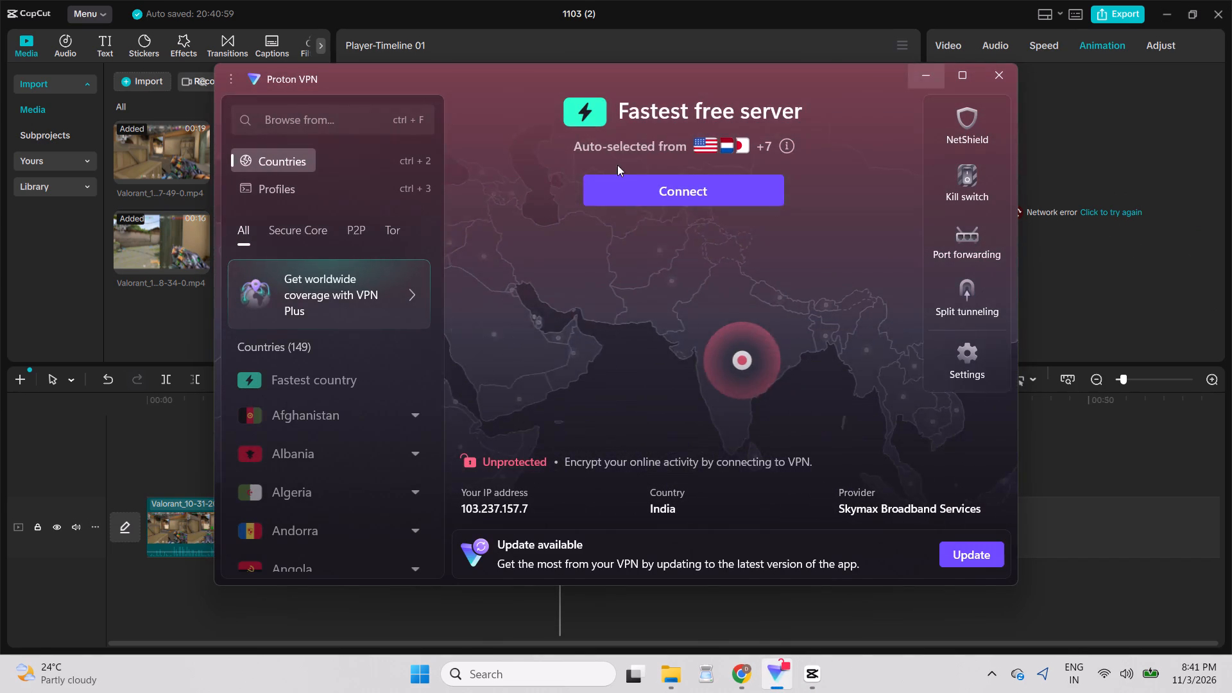
left_click(991, 83)
Minimize CapCut and delete the Proton VPN shortcut from the desktop.
left_click(1173, 12)
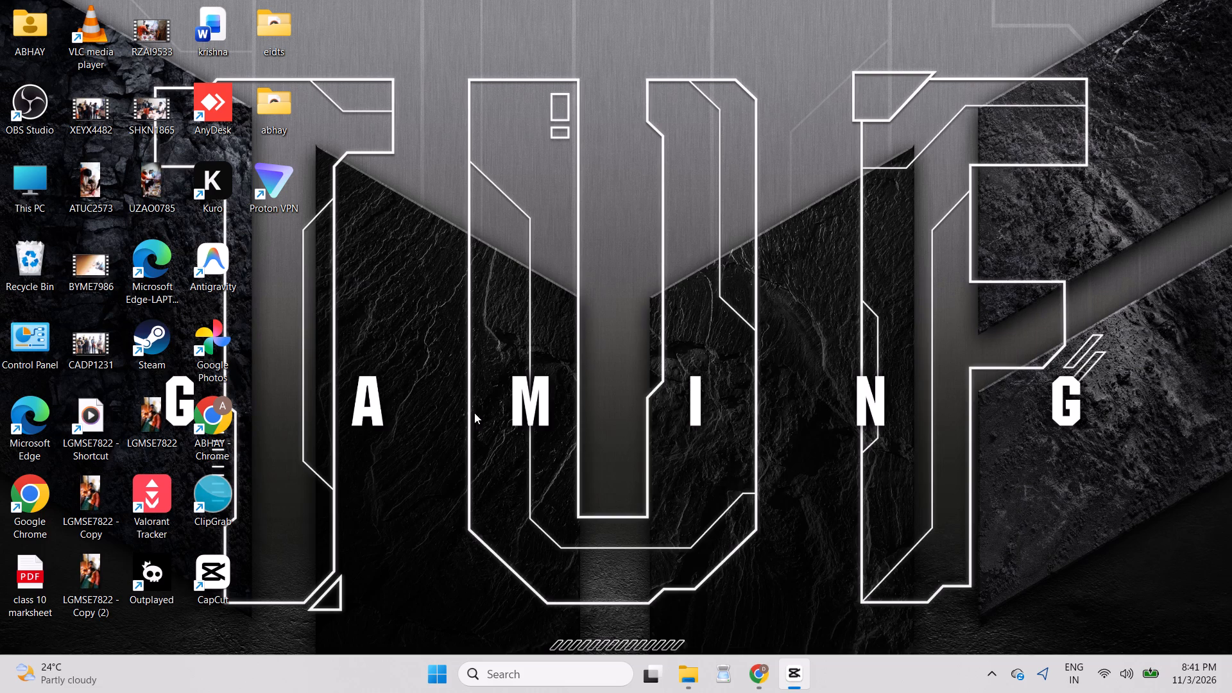
right_click(295, 172)
left_click(540, 203)
Switch to File Explorer and search Home for "prot".
left_click(579, 681)
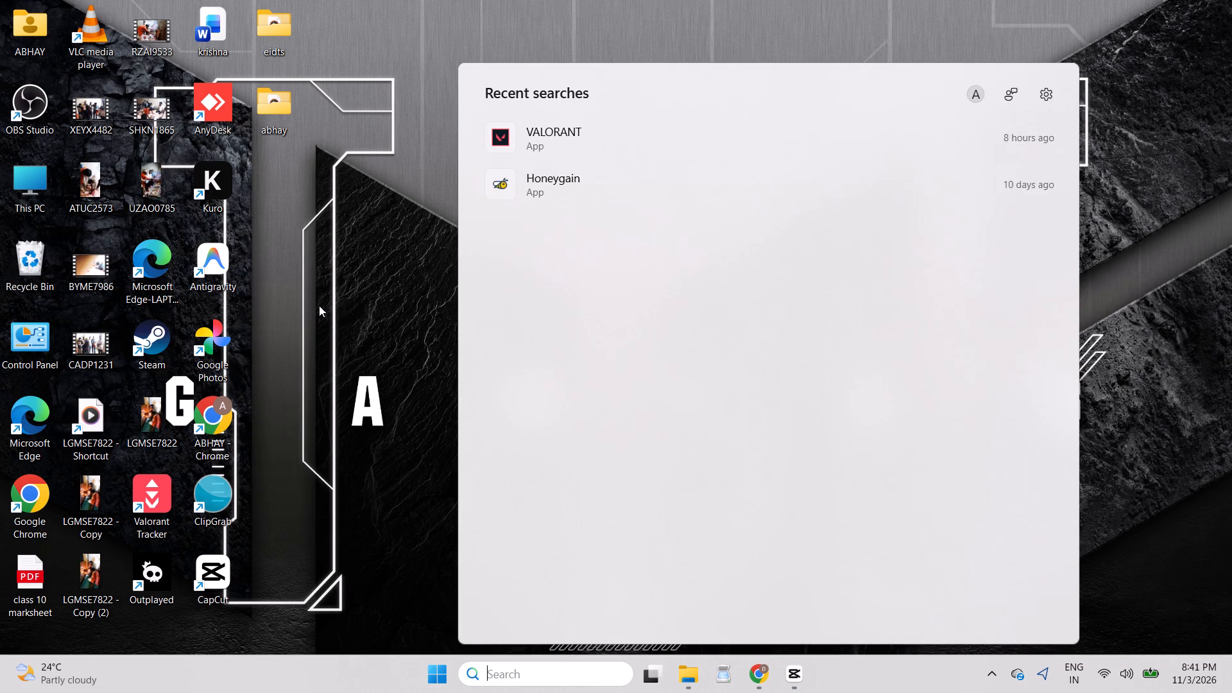
left_click(319, 305)
left_click(434, 671)
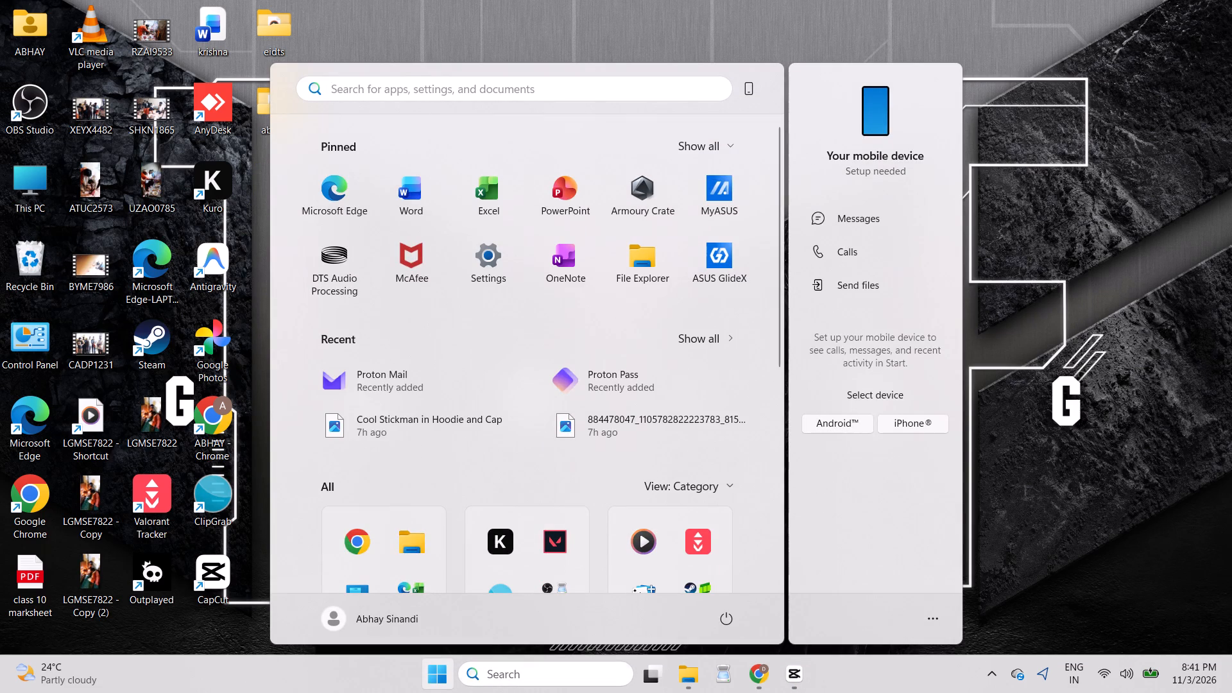
left_click(678, 678)
left_click(235, 30)
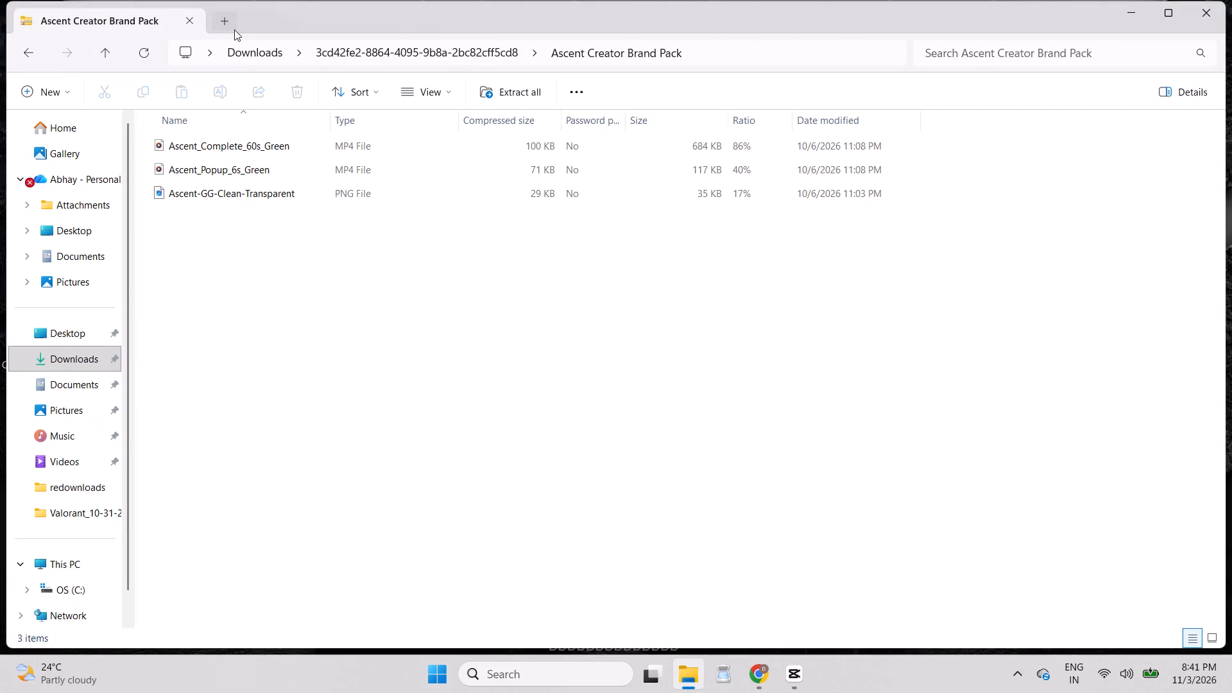
left_click(985, 43)
type("pri")
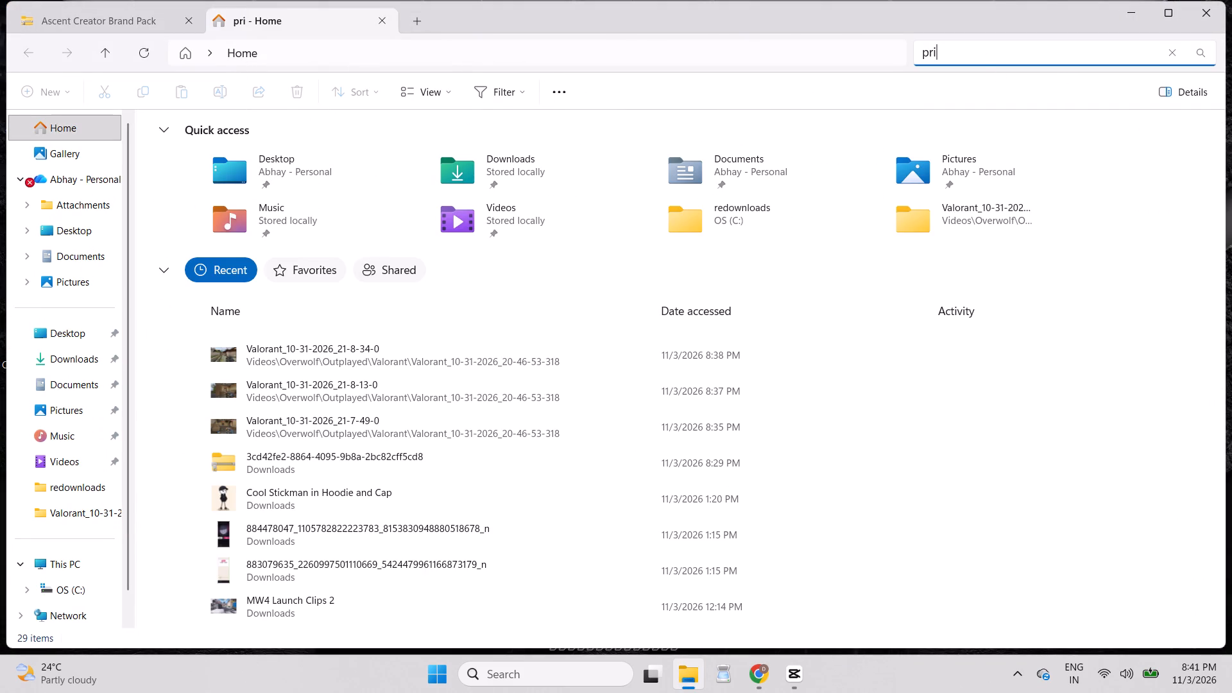
key("BackSpace")
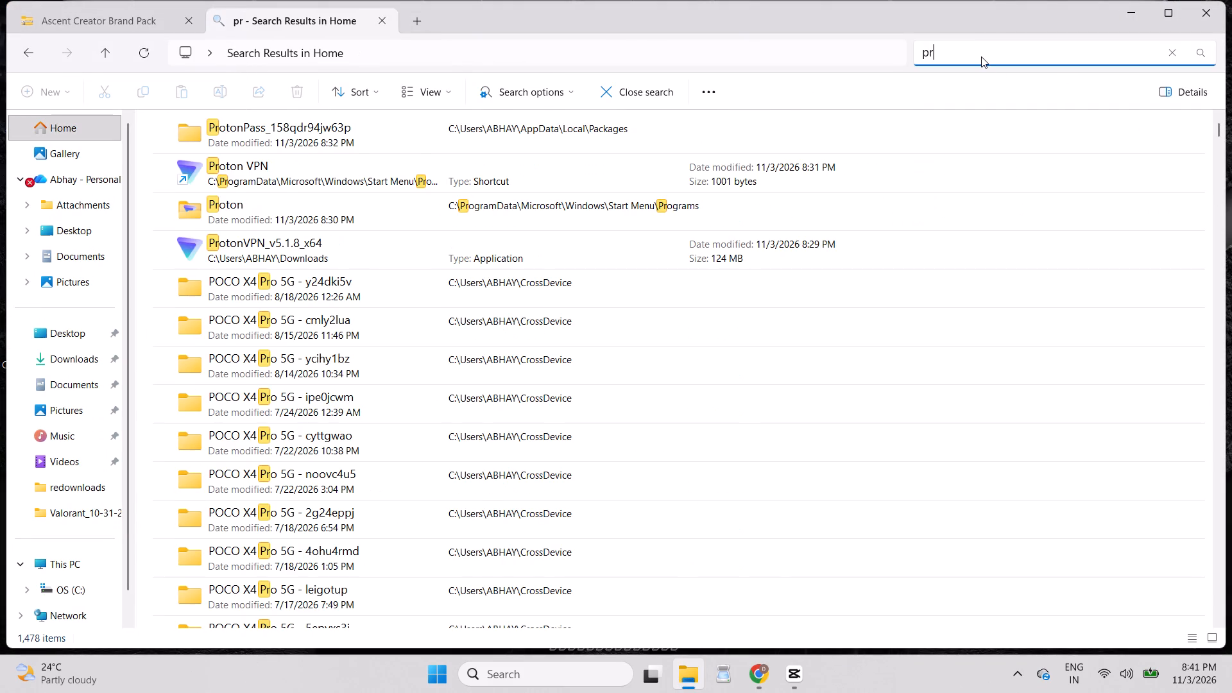
type("ot")
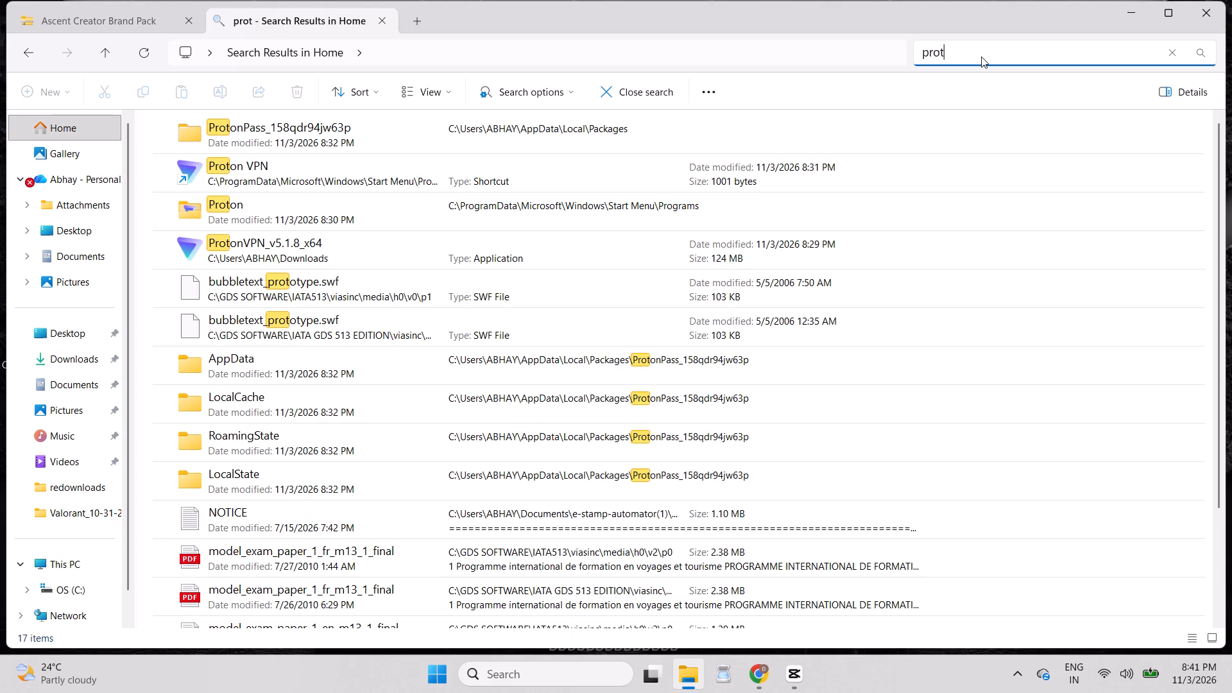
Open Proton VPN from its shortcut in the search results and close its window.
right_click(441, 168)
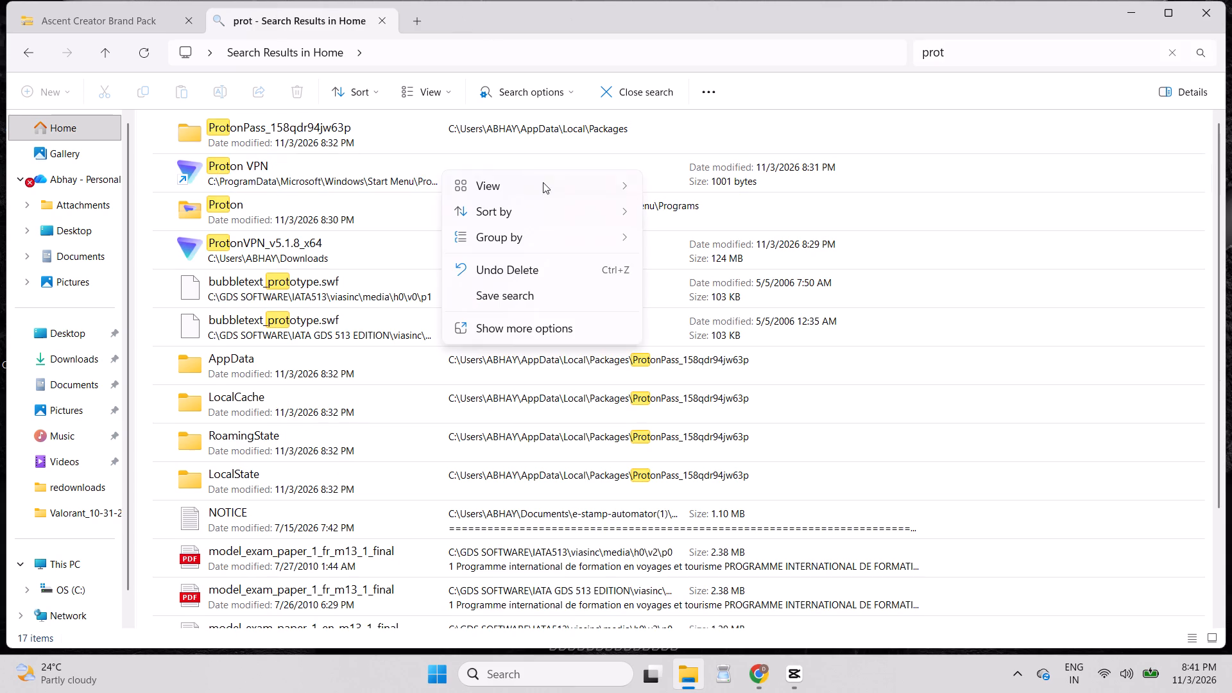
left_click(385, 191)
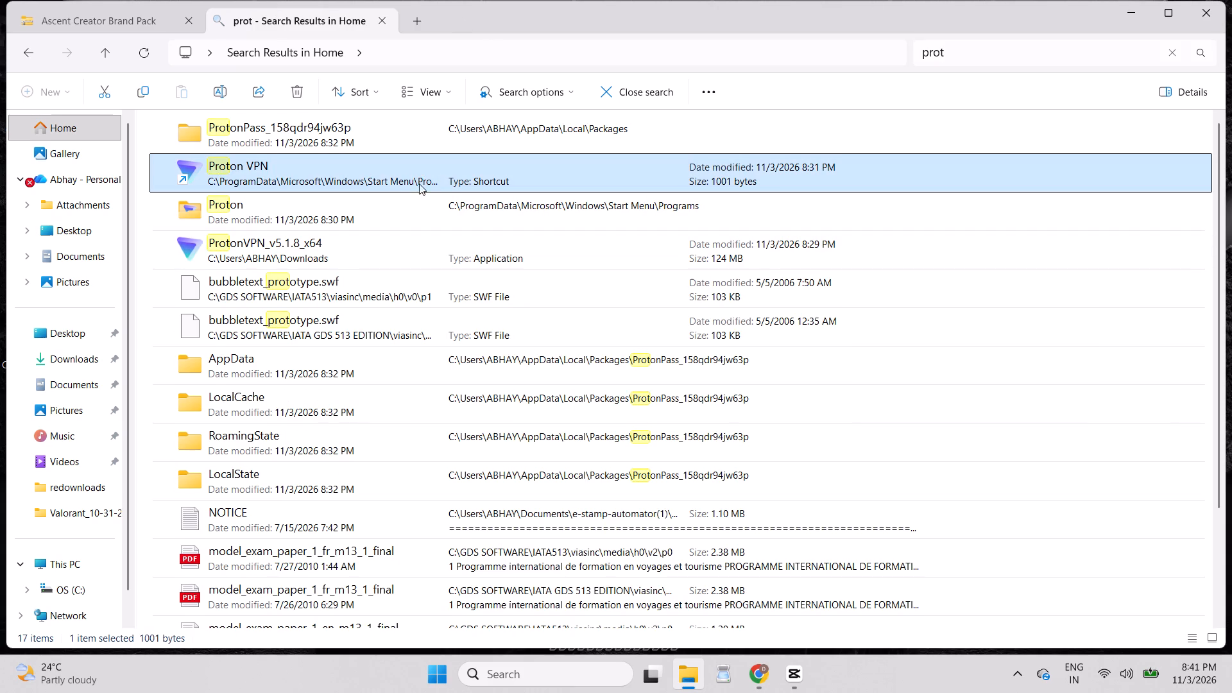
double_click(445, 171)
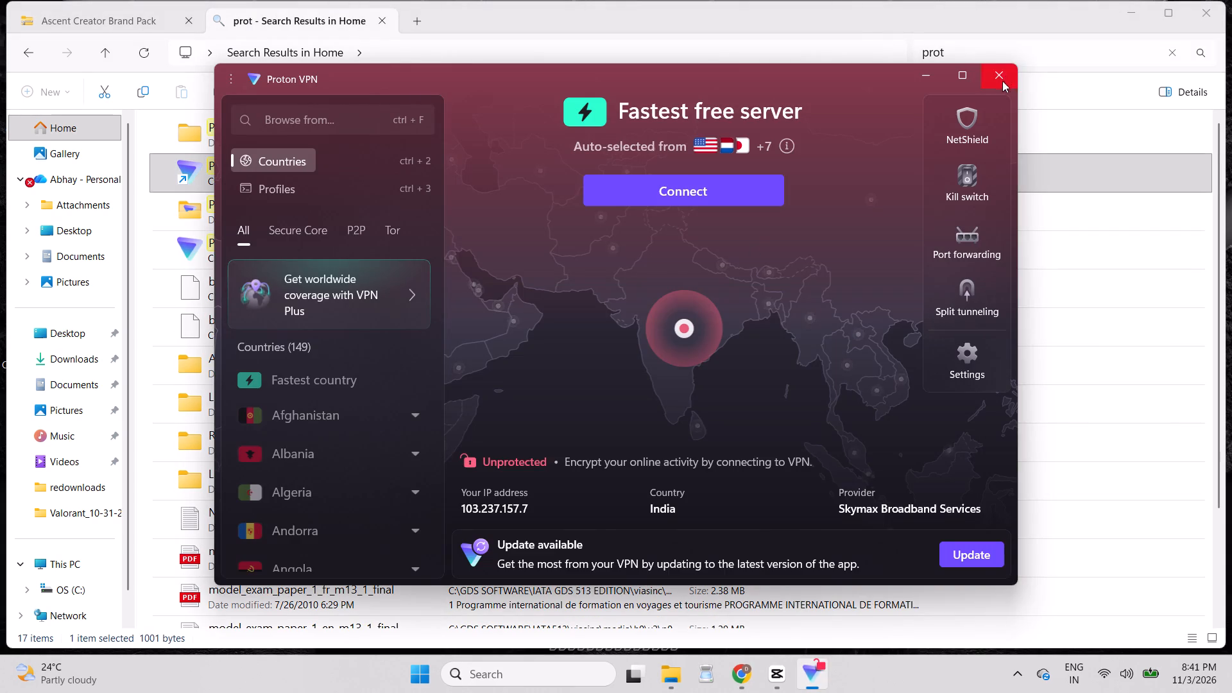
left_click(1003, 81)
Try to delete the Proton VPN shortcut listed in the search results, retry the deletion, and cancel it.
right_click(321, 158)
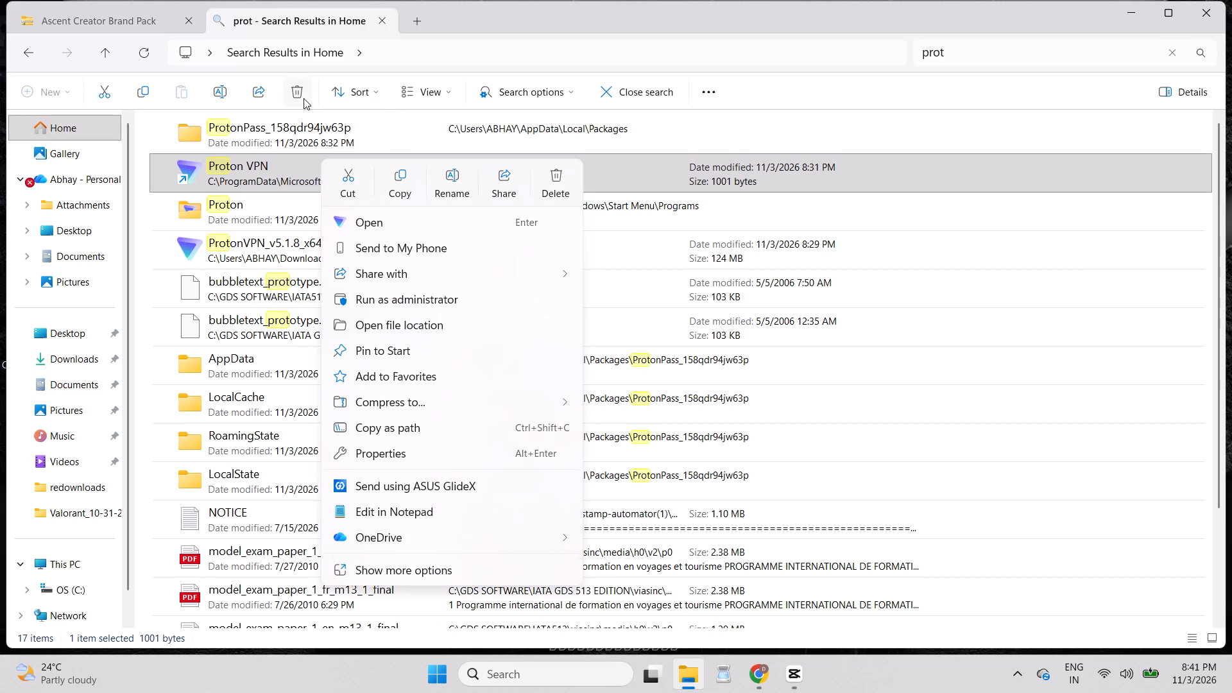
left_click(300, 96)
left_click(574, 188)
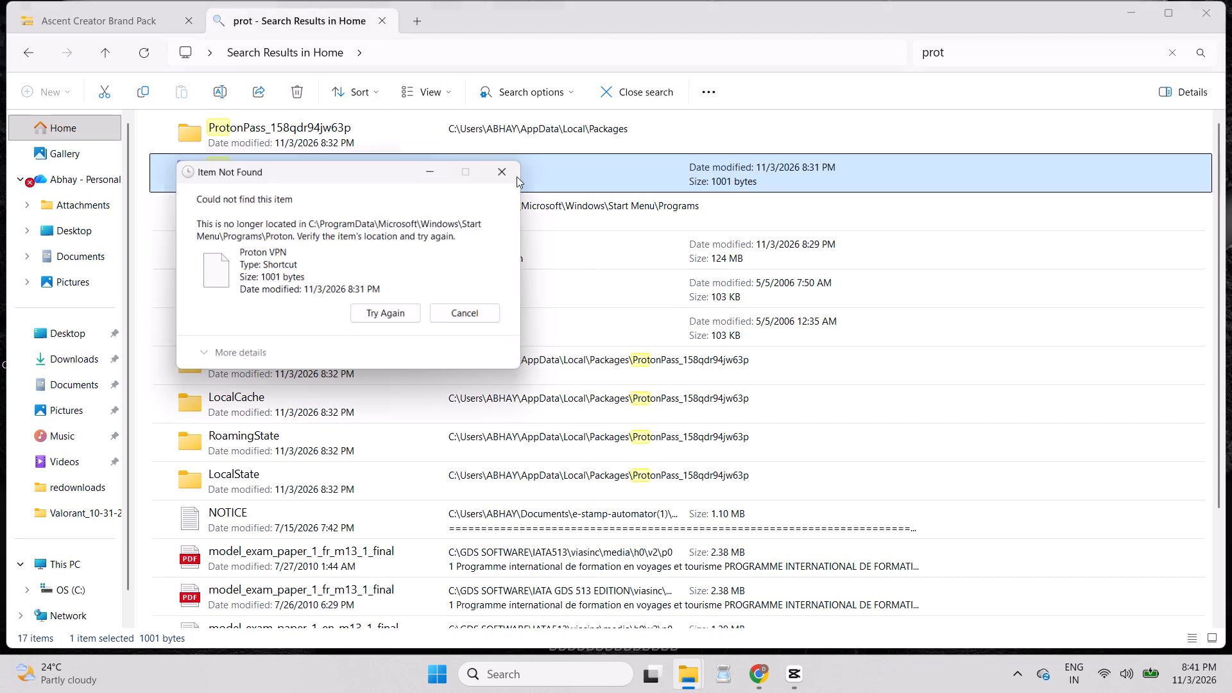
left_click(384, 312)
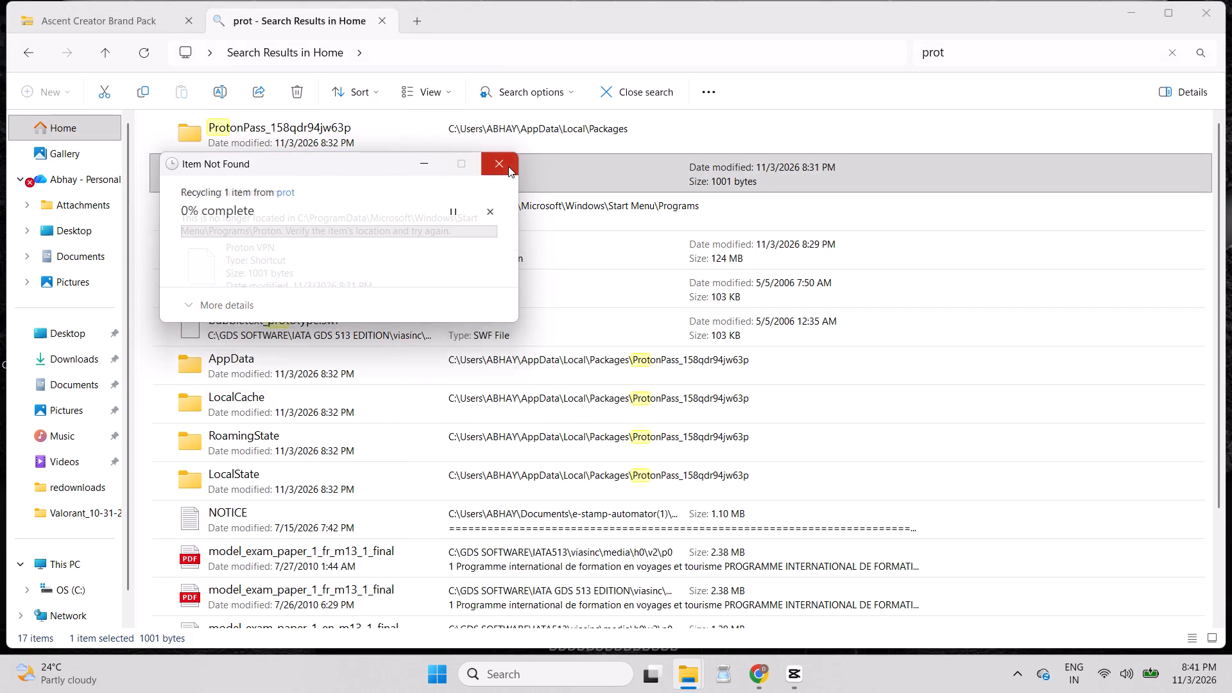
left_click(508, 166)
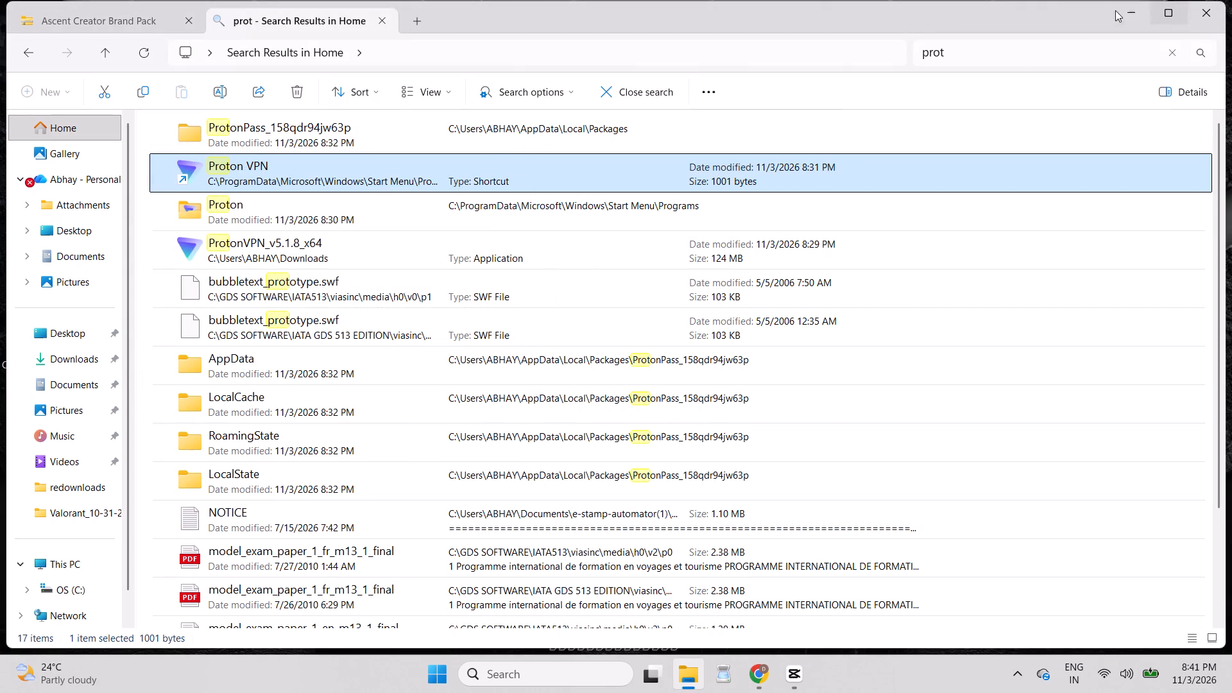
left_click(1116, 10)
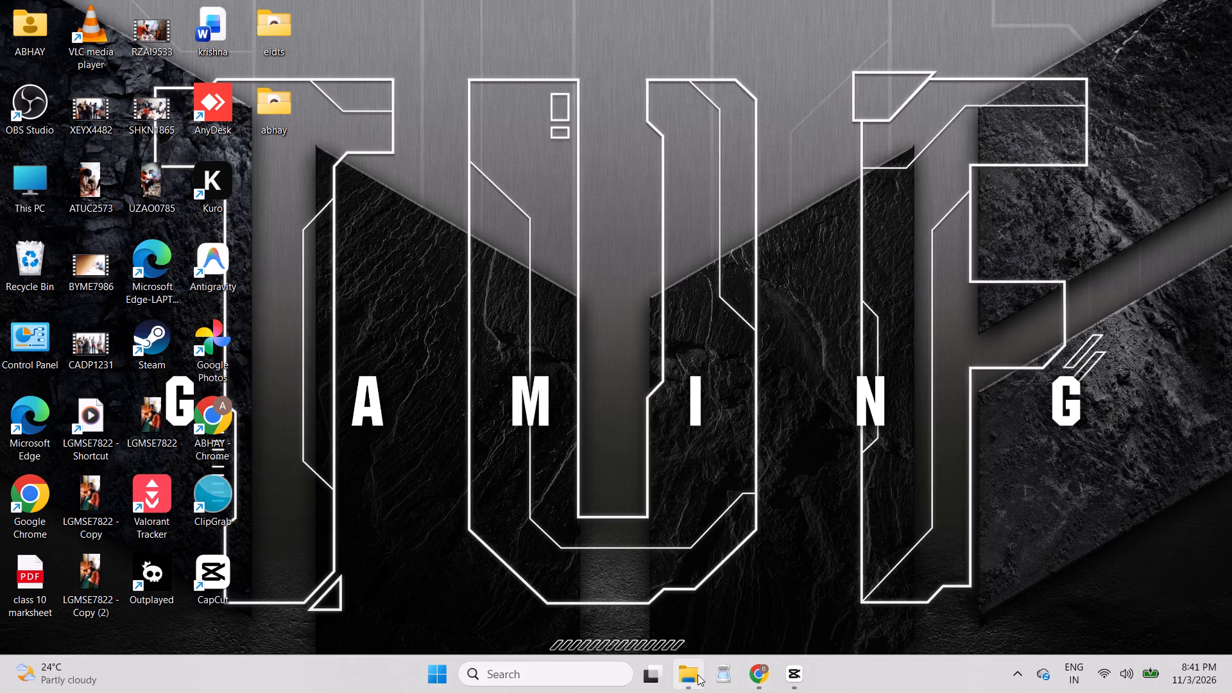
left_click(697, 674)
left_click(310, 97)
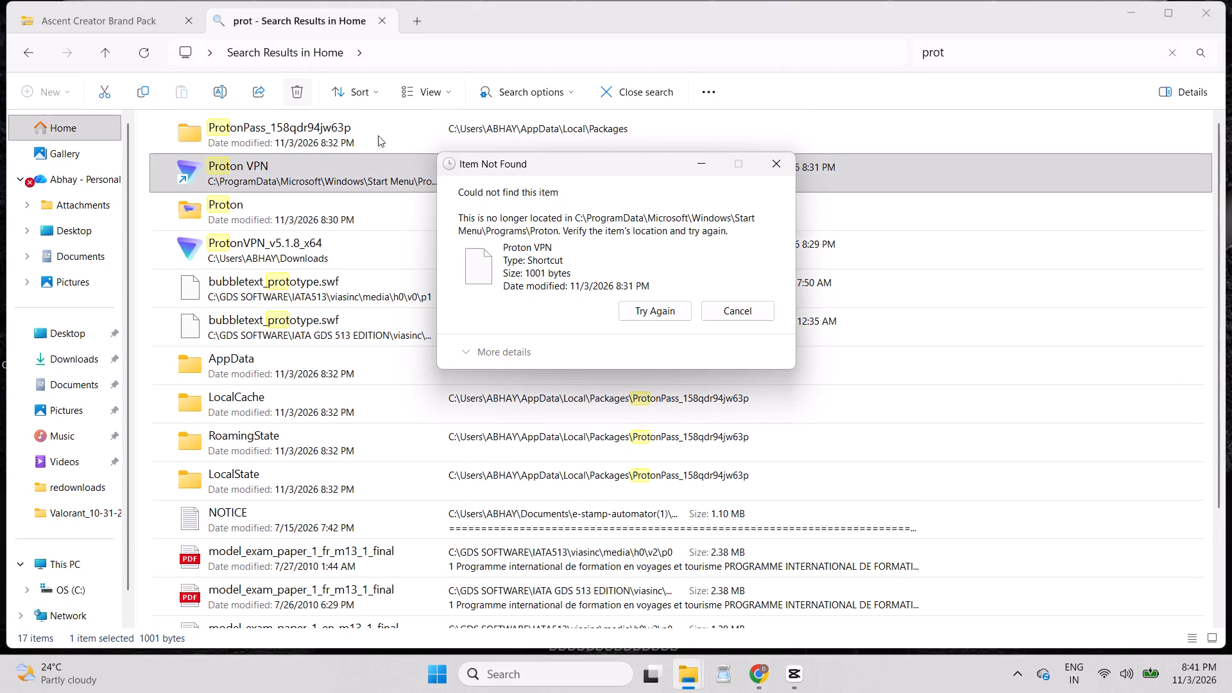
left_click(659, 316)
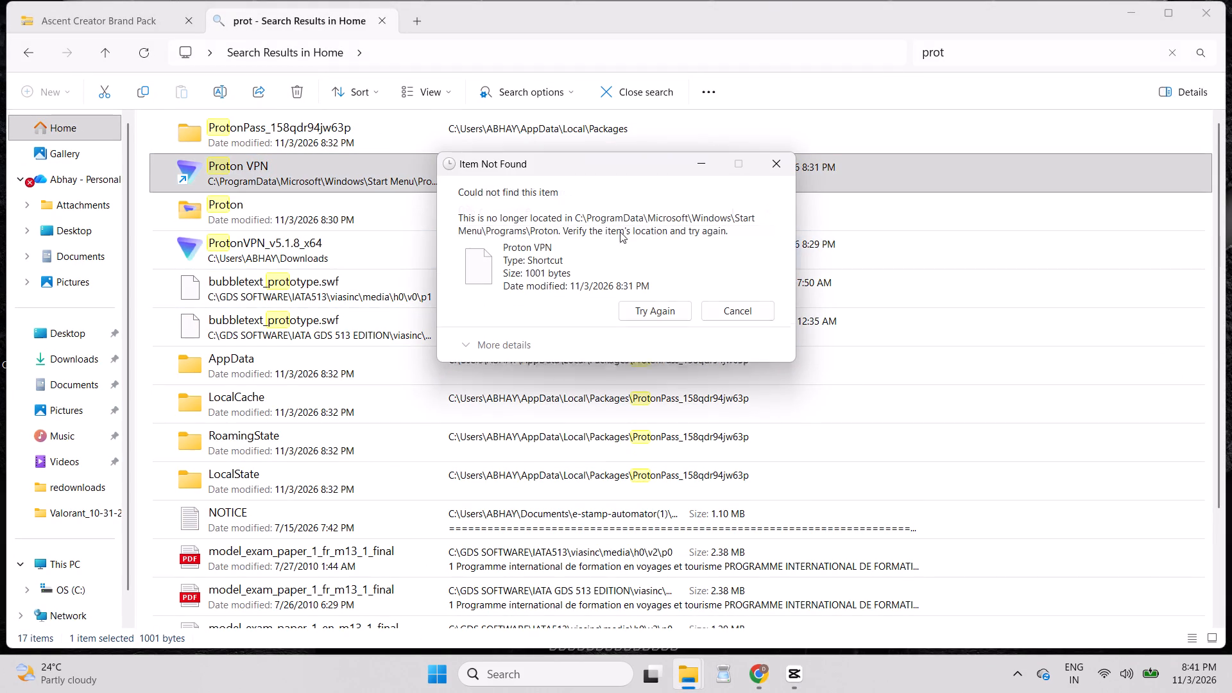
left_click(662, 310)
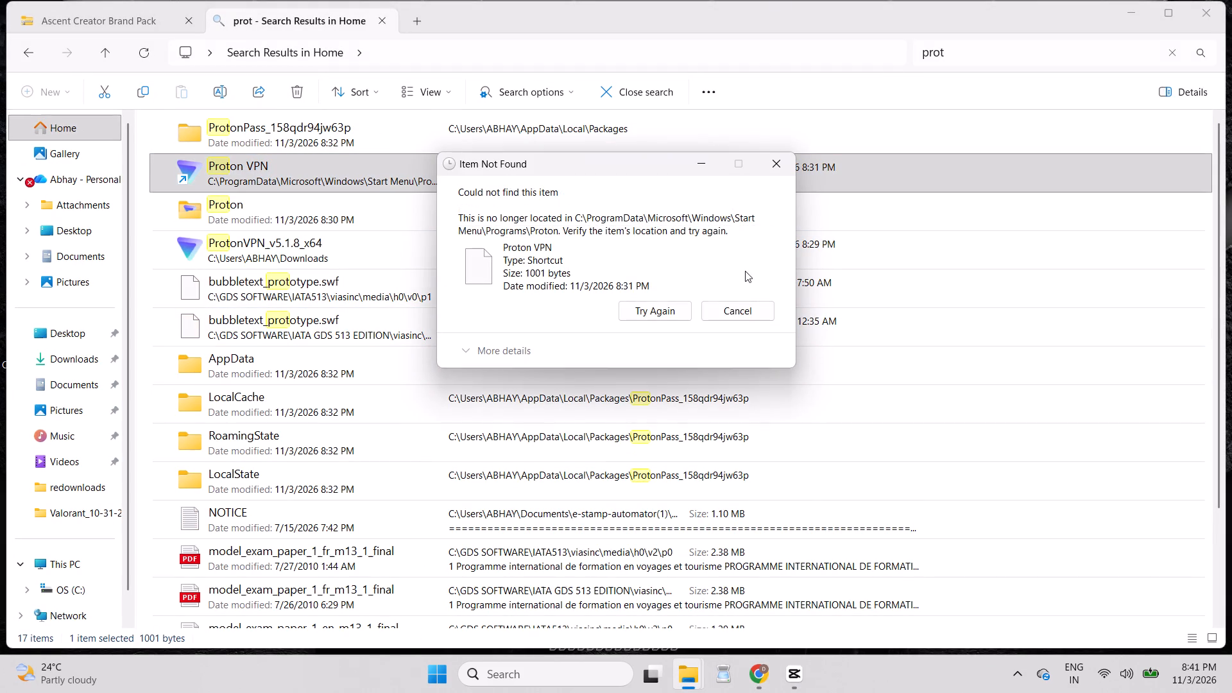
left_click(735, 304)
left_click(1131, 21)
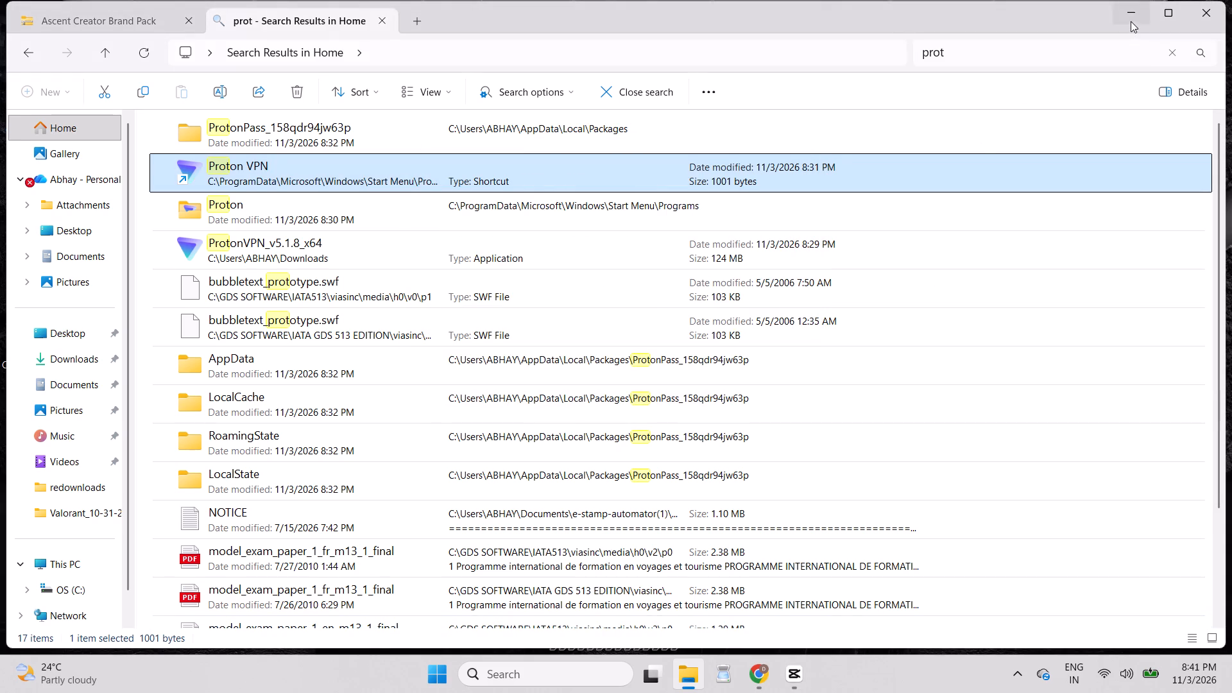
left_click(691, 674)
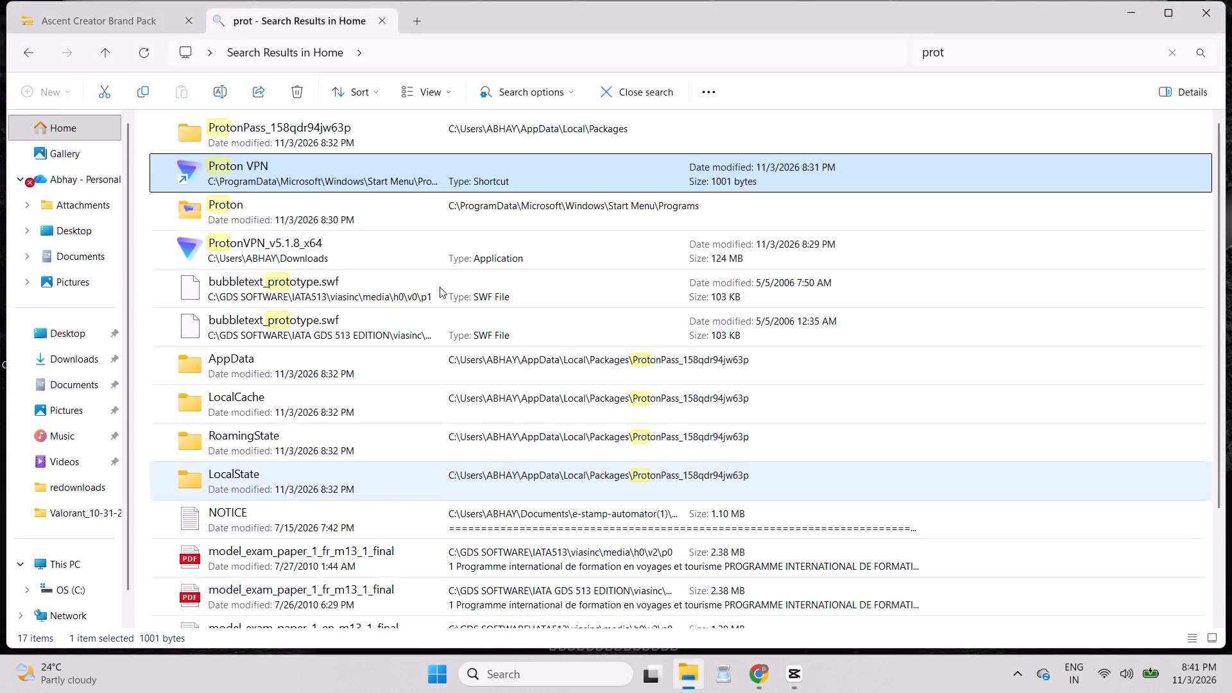